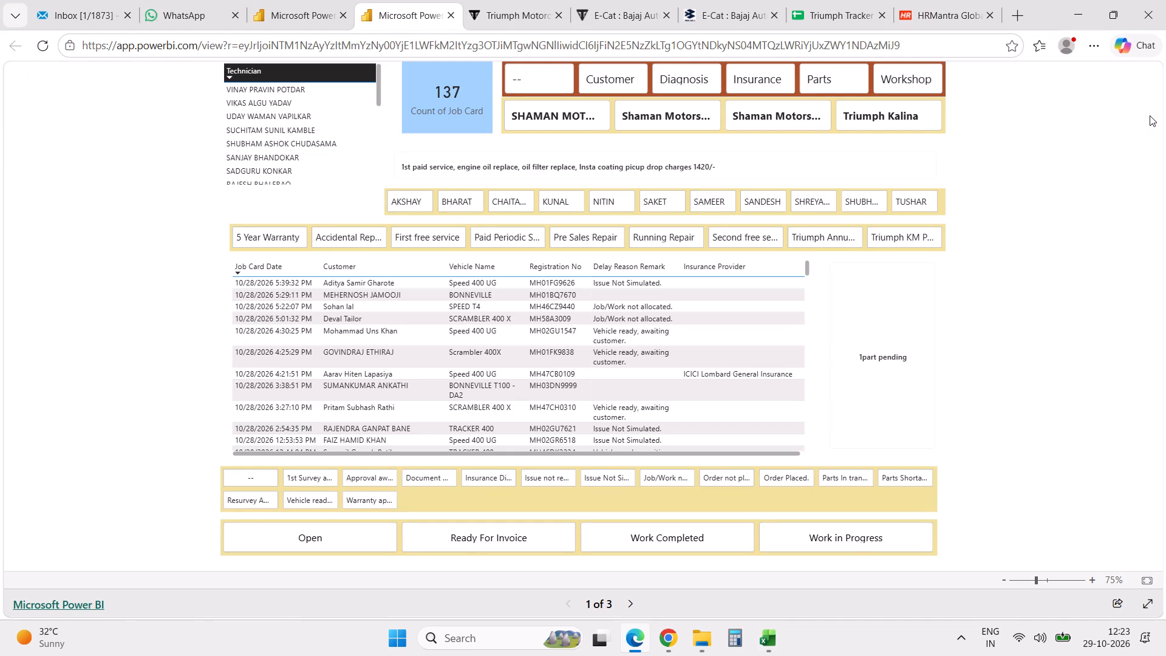
pyautogui.click(845, 82)
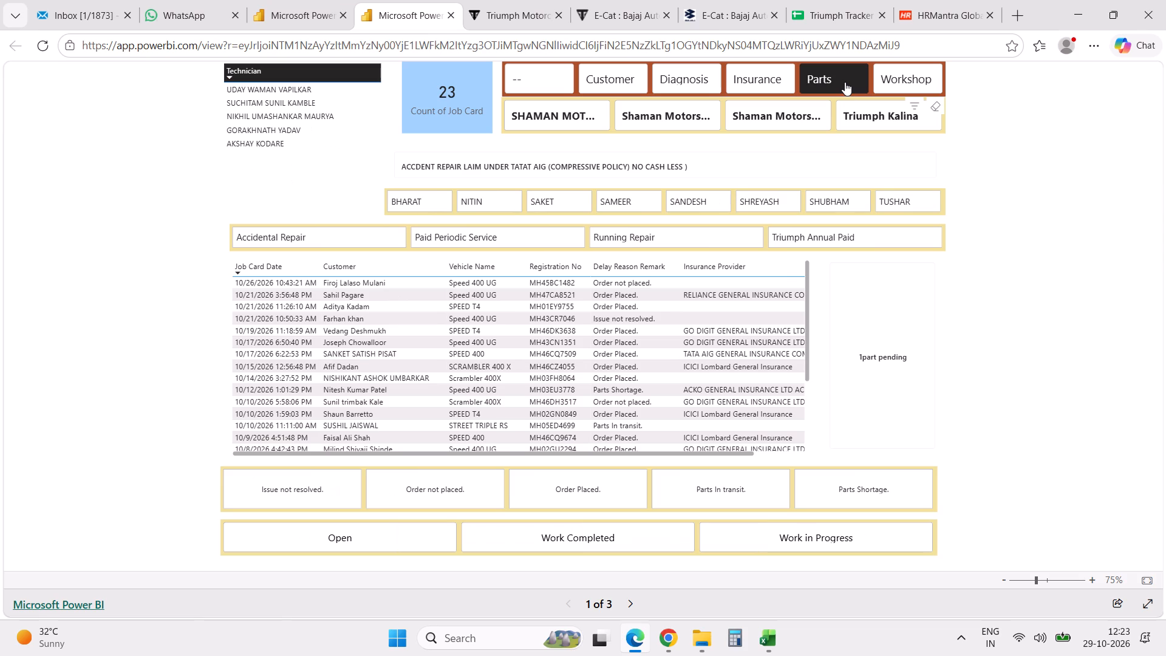
pyautogui.click(571, 123)
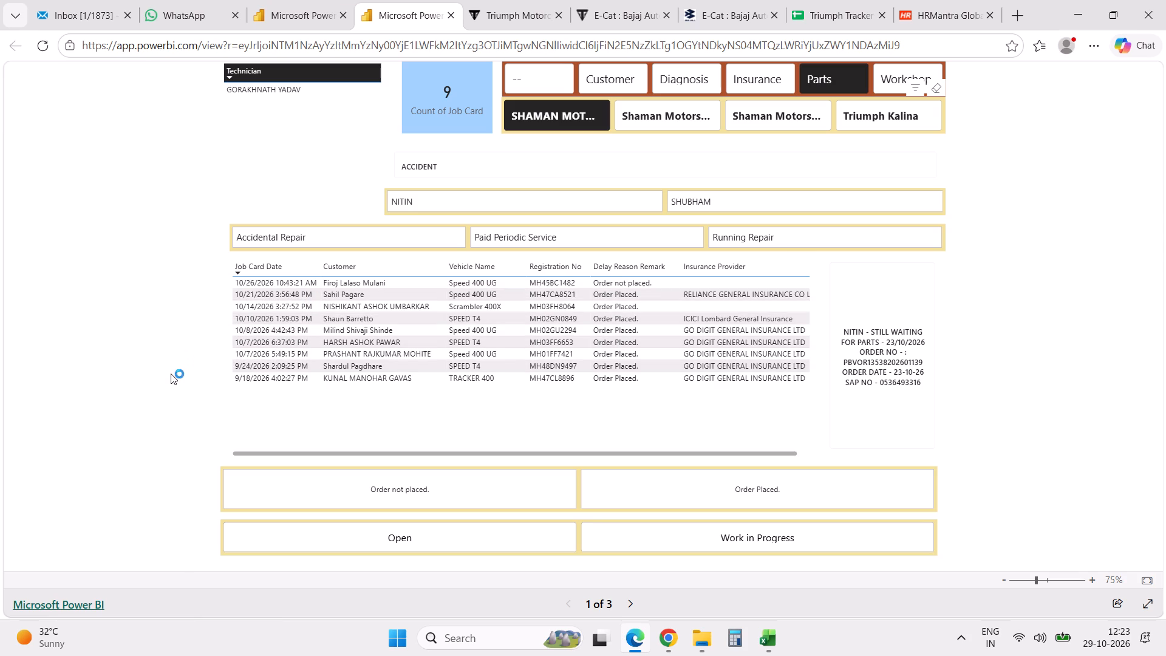
# Examine the details and remarks of the Speed 400 UG job cards dated 10/26/2026 and 10/21/2026, one at a time.
pyautogui.click(477, 287)
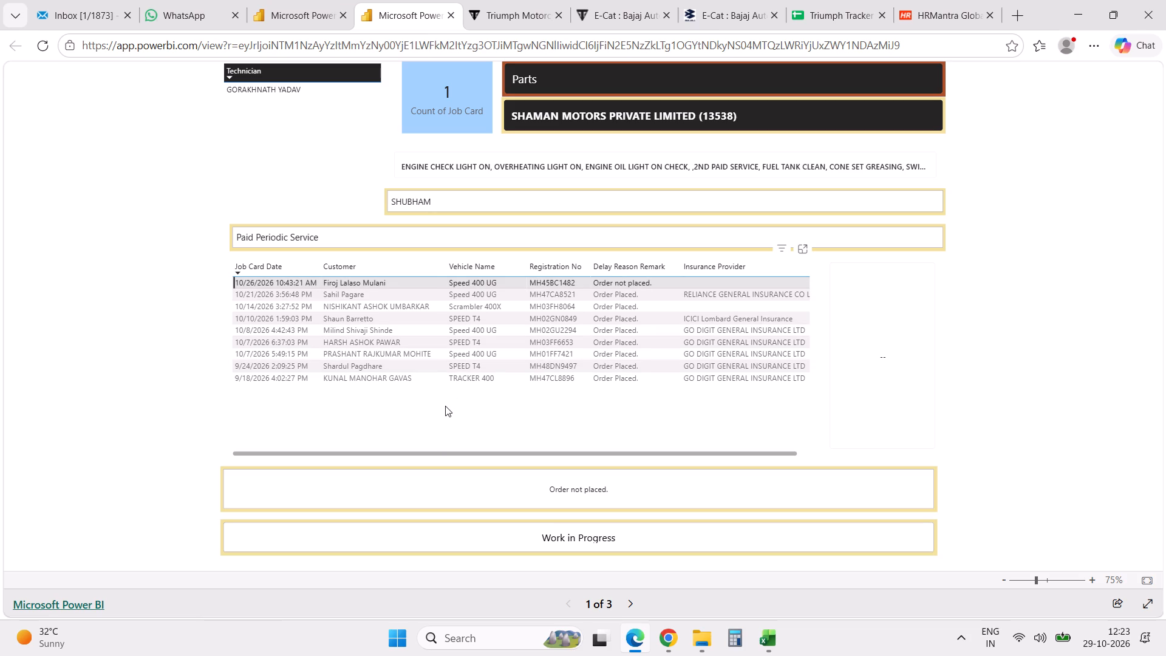
pyautogui.click(549, 296)
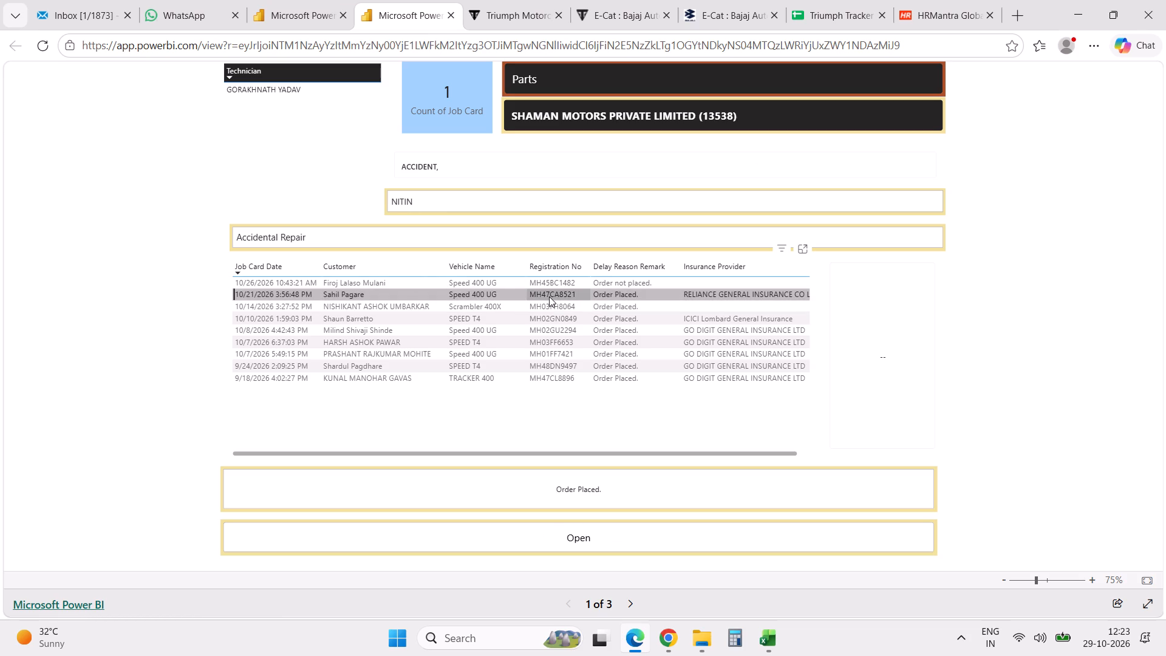
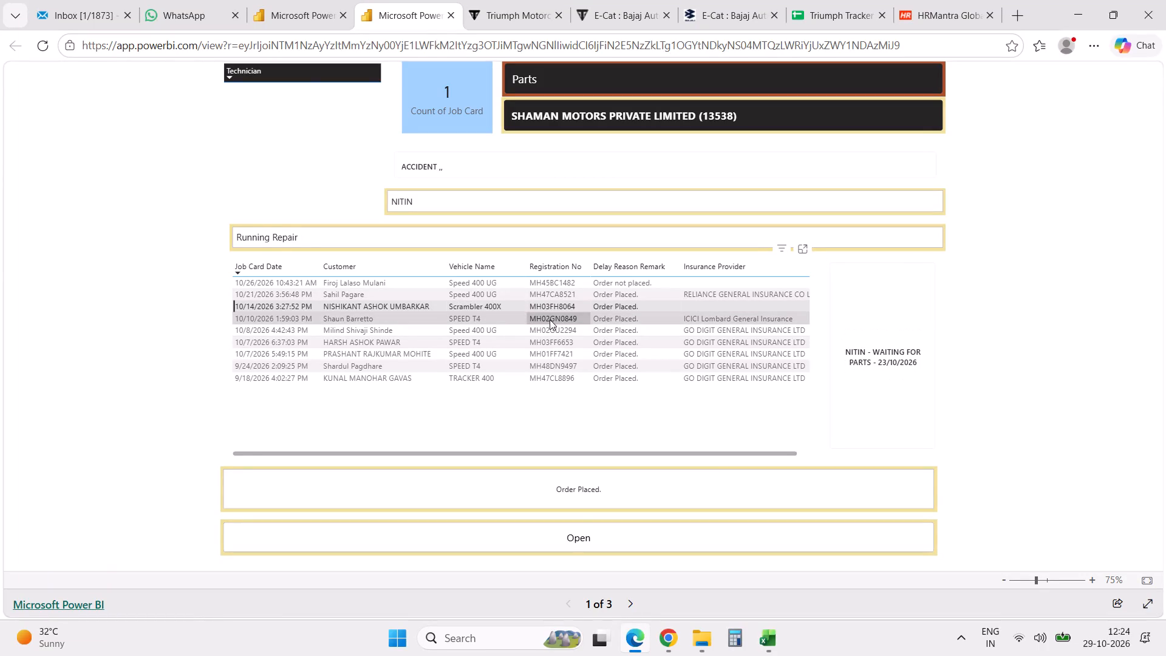
# Examine the remarks of the SPEED T4 job card dated 10/10/2026 and the Speed 400 UG job card dated 10/8/2026.
pyautogui.click(550, 319)
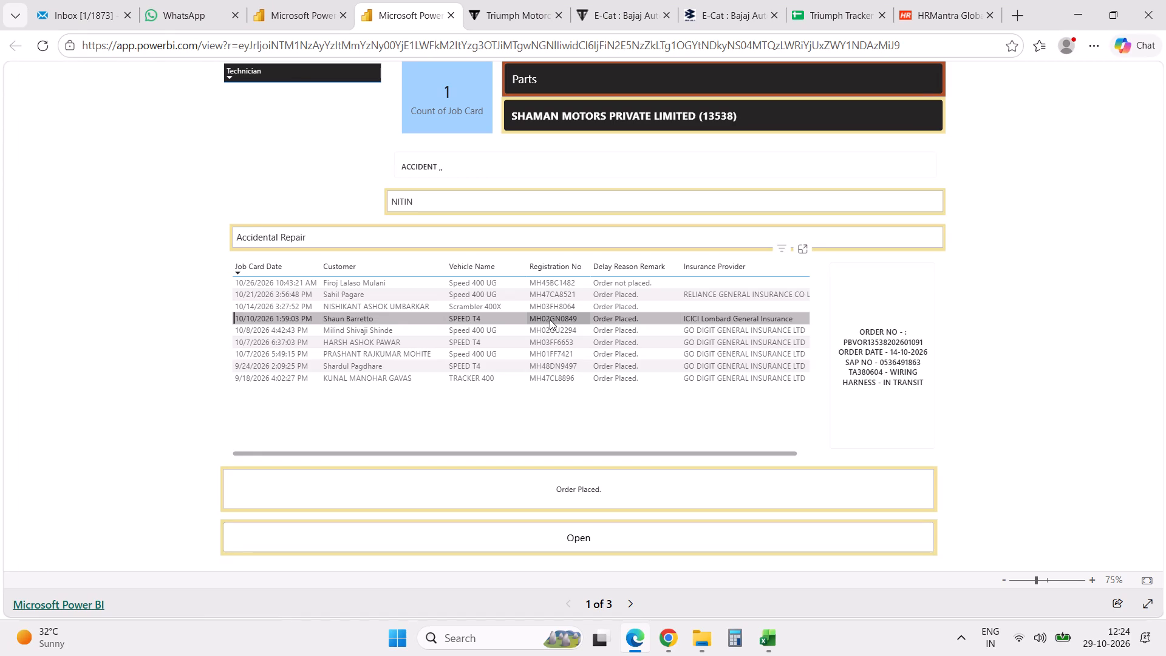
pyautogui.click(550, 330)
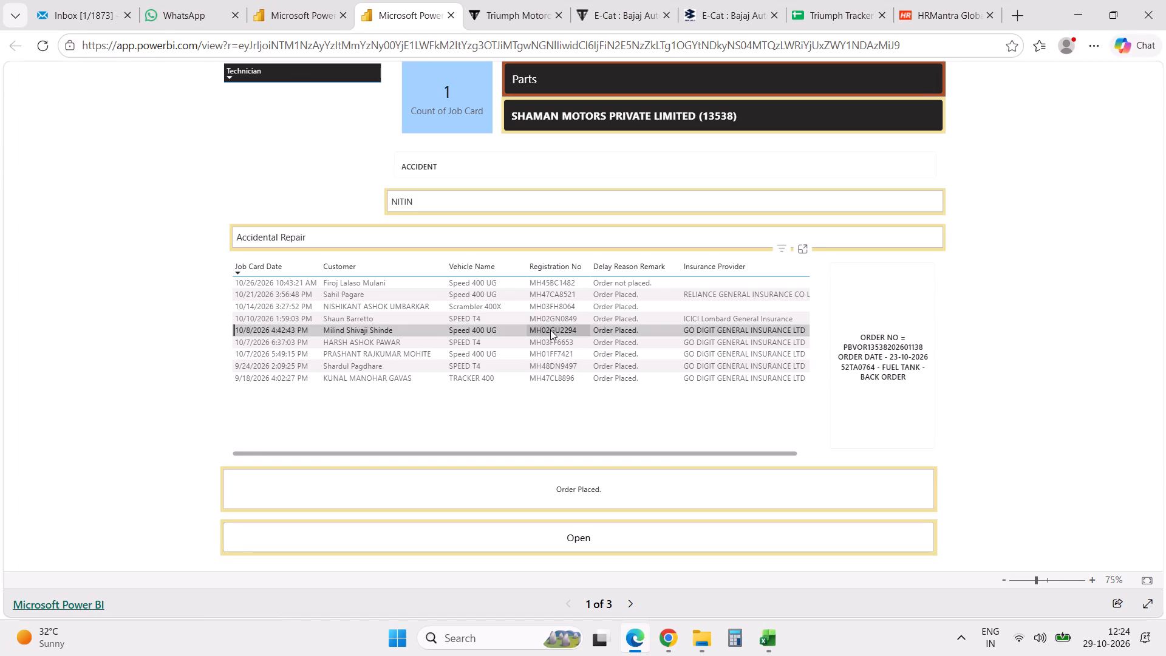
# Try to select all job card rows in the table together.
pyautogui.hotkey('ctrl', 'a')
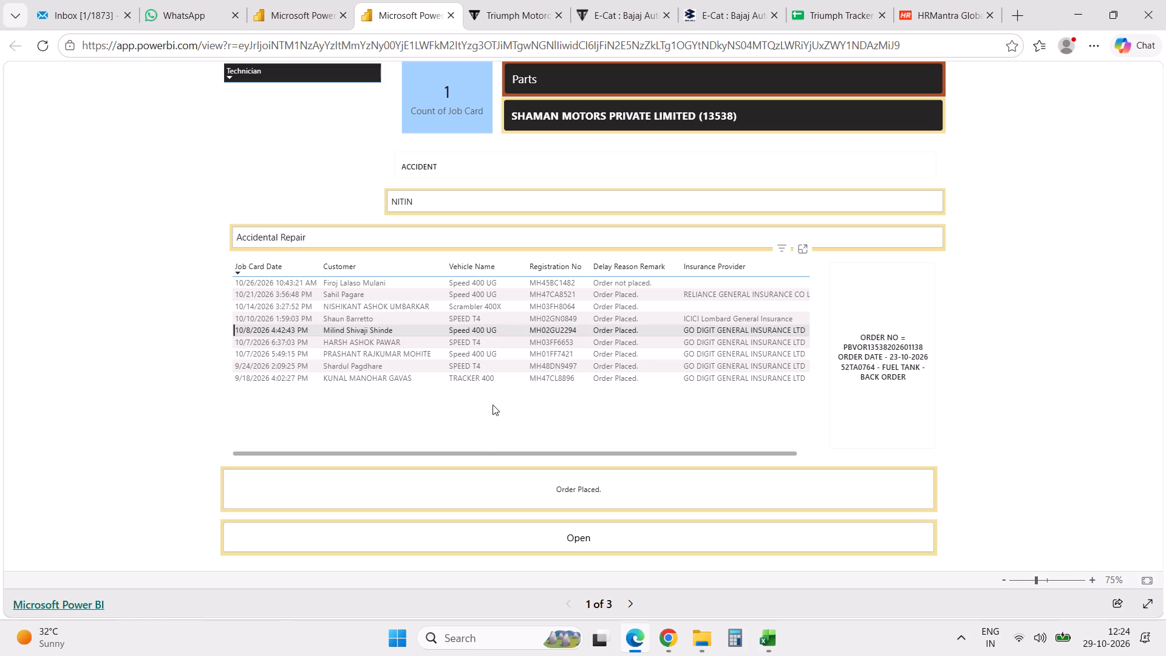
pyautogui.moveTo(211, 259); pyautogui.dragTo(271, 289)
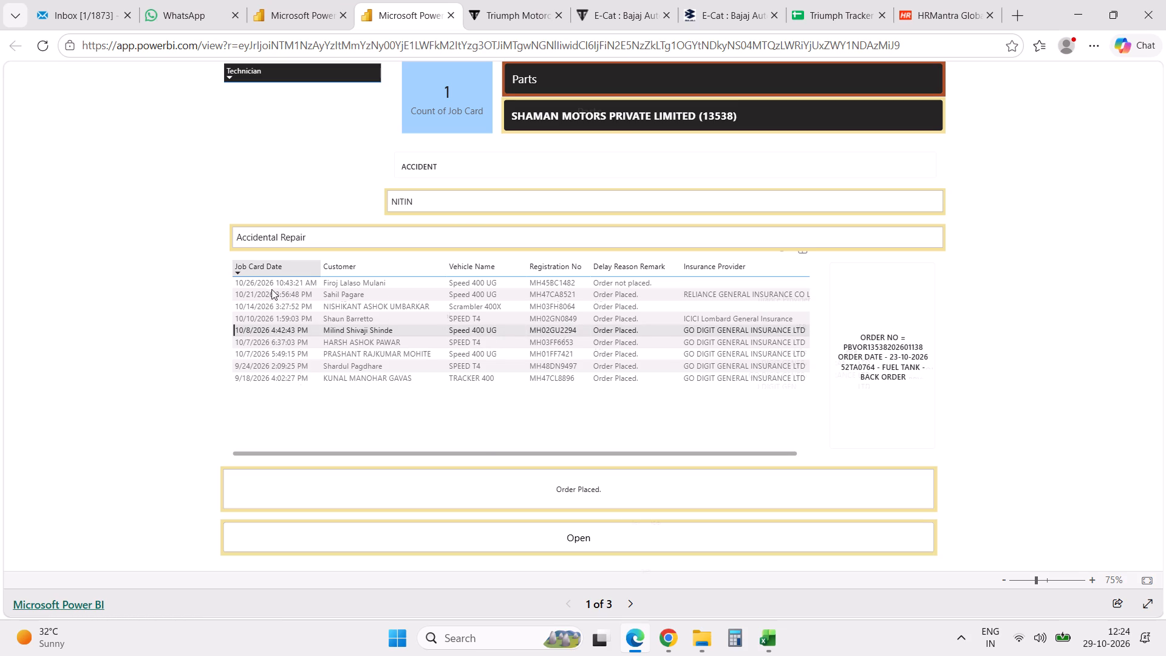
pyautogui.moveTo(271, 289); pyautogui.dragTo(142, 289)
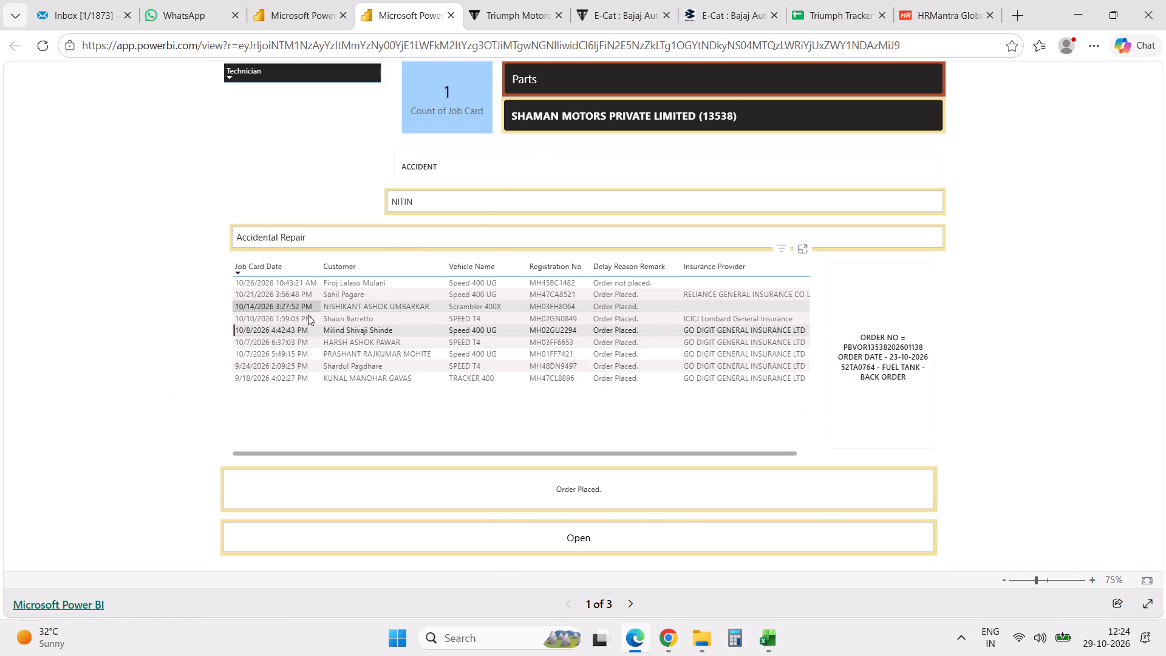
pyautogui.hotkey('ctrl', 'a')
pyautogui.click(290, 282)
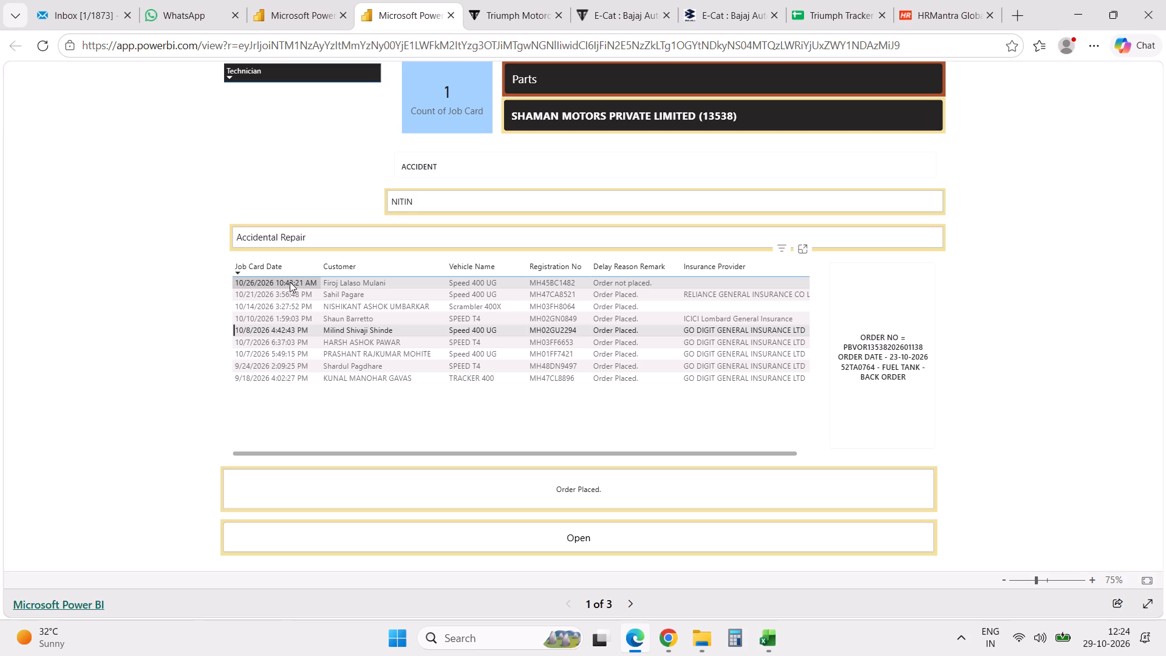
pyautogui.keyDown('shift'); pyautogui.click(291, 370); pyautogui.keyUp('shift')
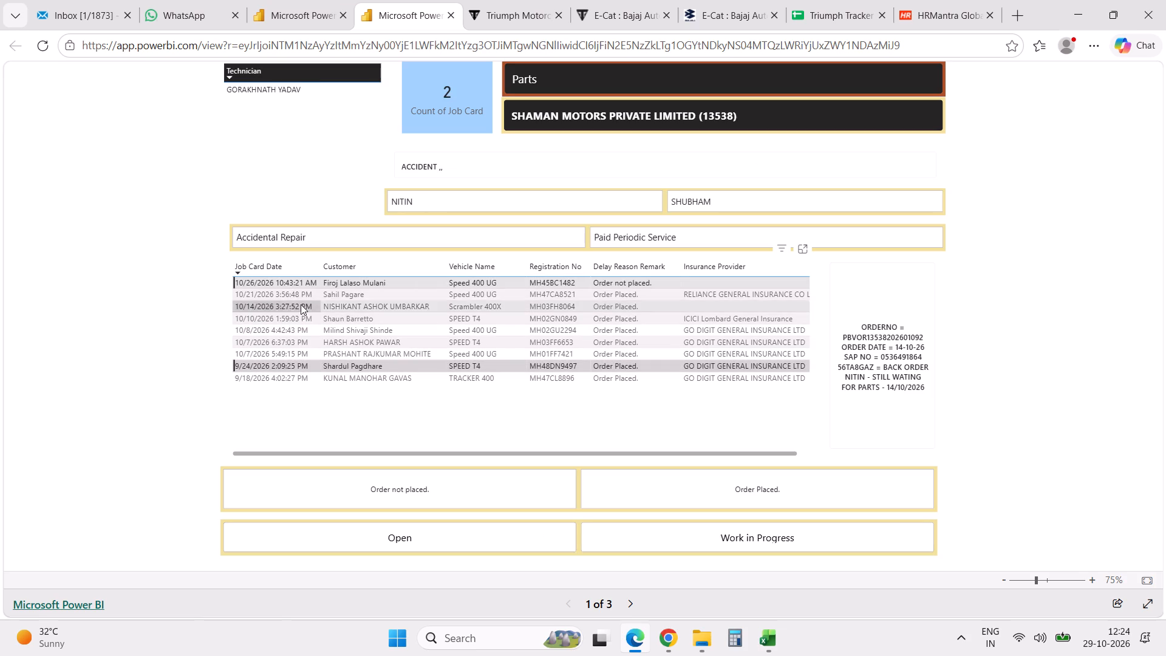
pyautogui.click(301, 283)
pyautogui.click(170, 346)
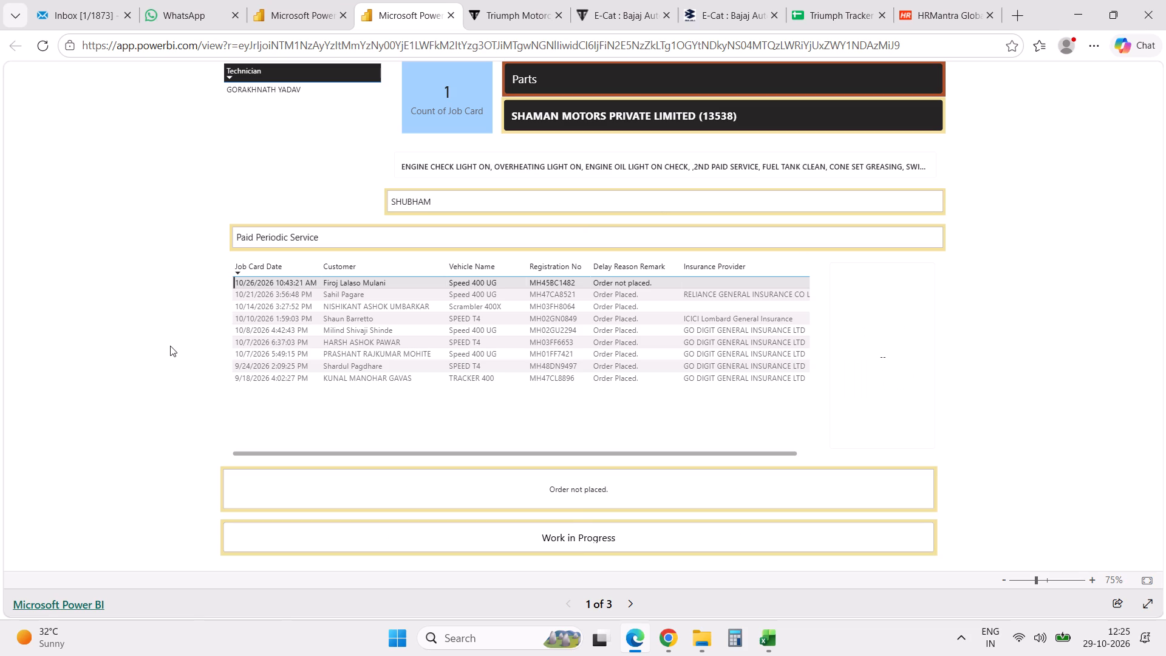
# Examine the remarks of the job cards dated 9/18/2026, 9/24/2026 and 10/7/2026, one at a time.
pyautogui.click(237, 378)
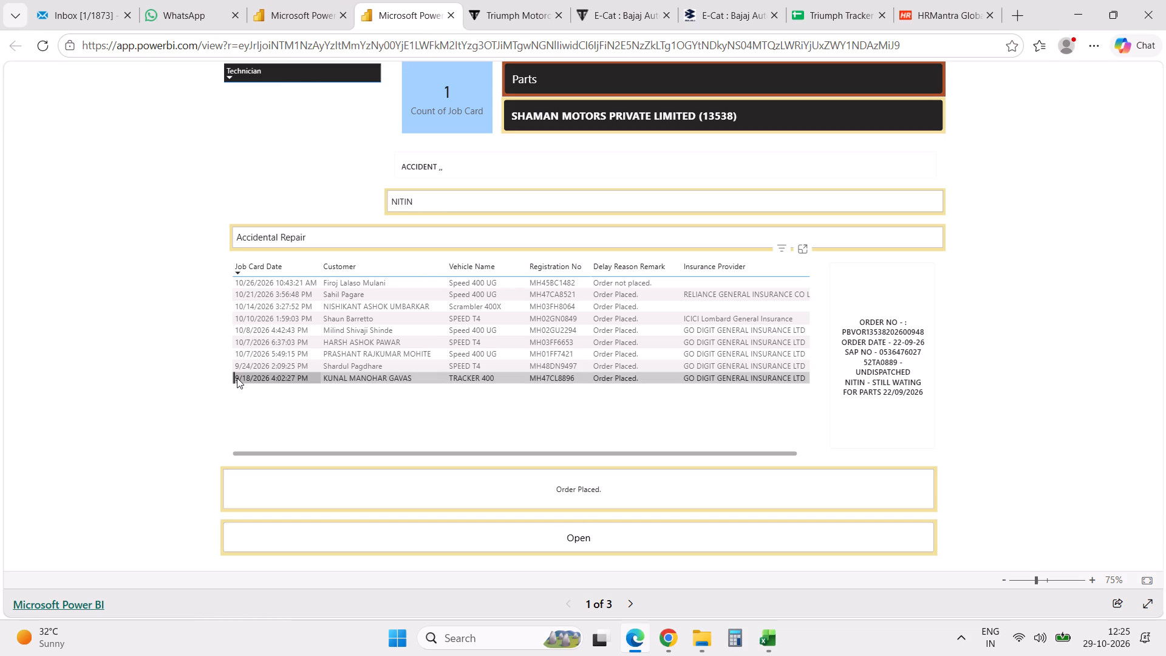
pyautogui.click(265, 364)
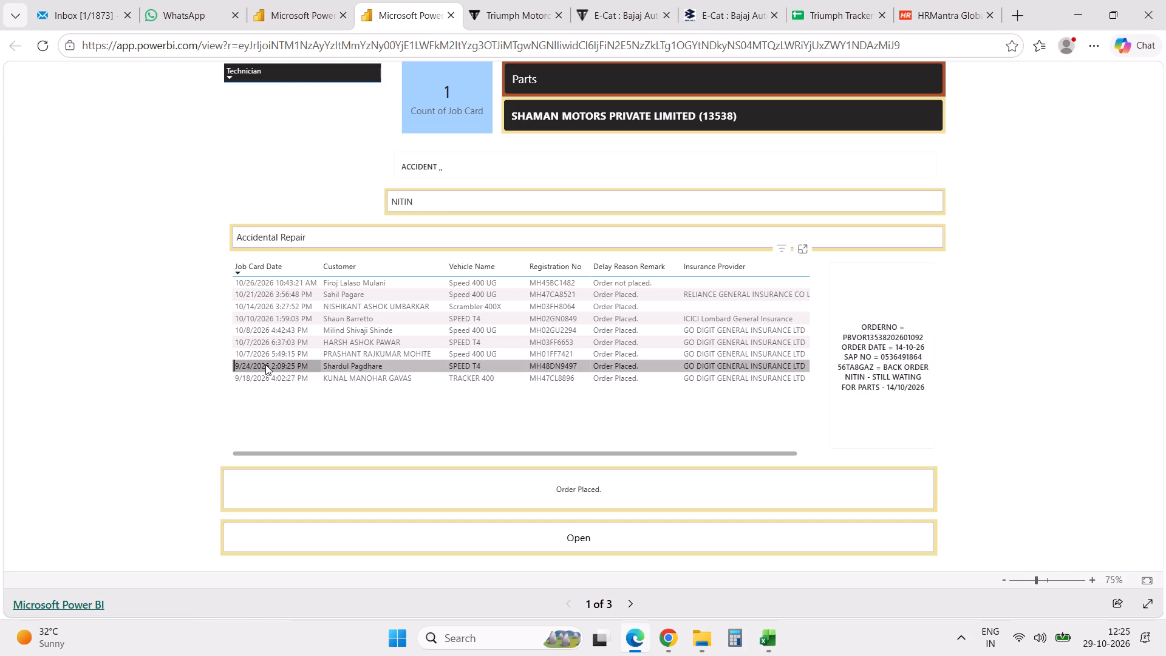
pyautogui.click(271, 352)
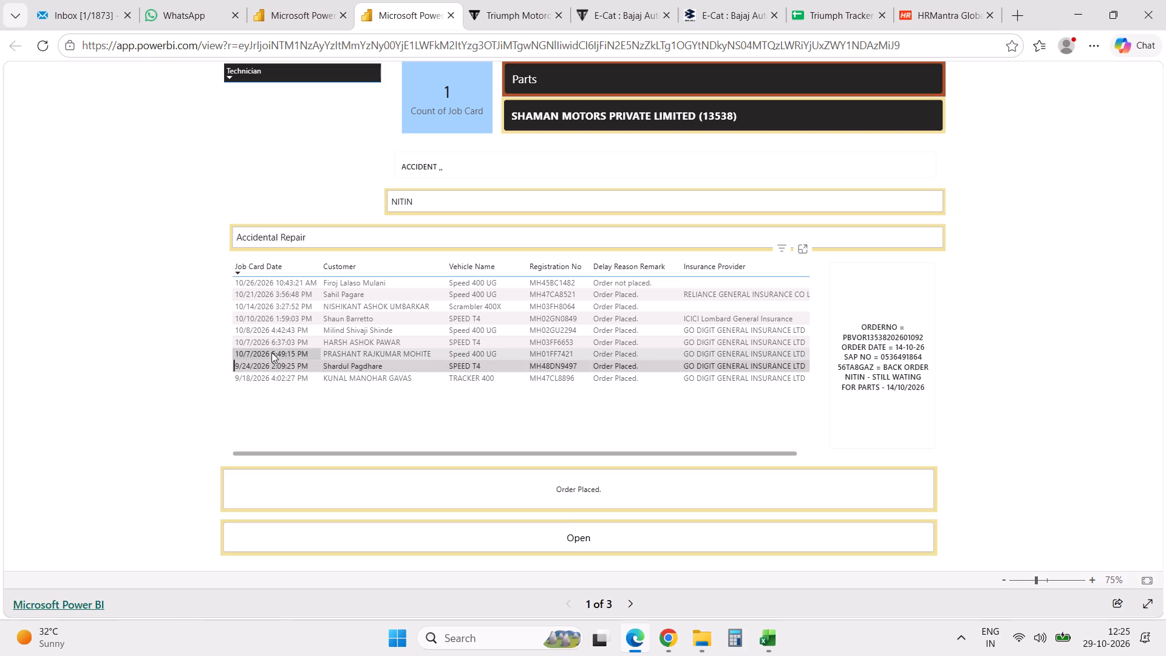
pyautogui.click(273, 343)
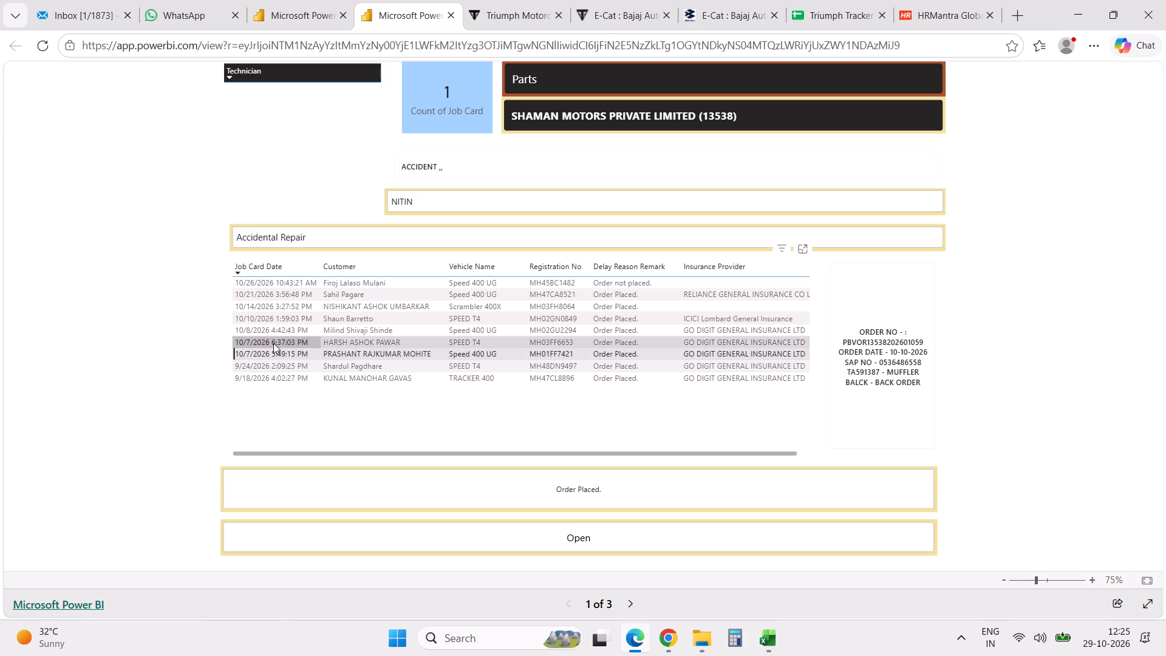
# With the 10/26/2026 job card selected, start a Snipping Tool screen recording of the area covering the job card table and its remarks.
pyautogui.click(294, 285)
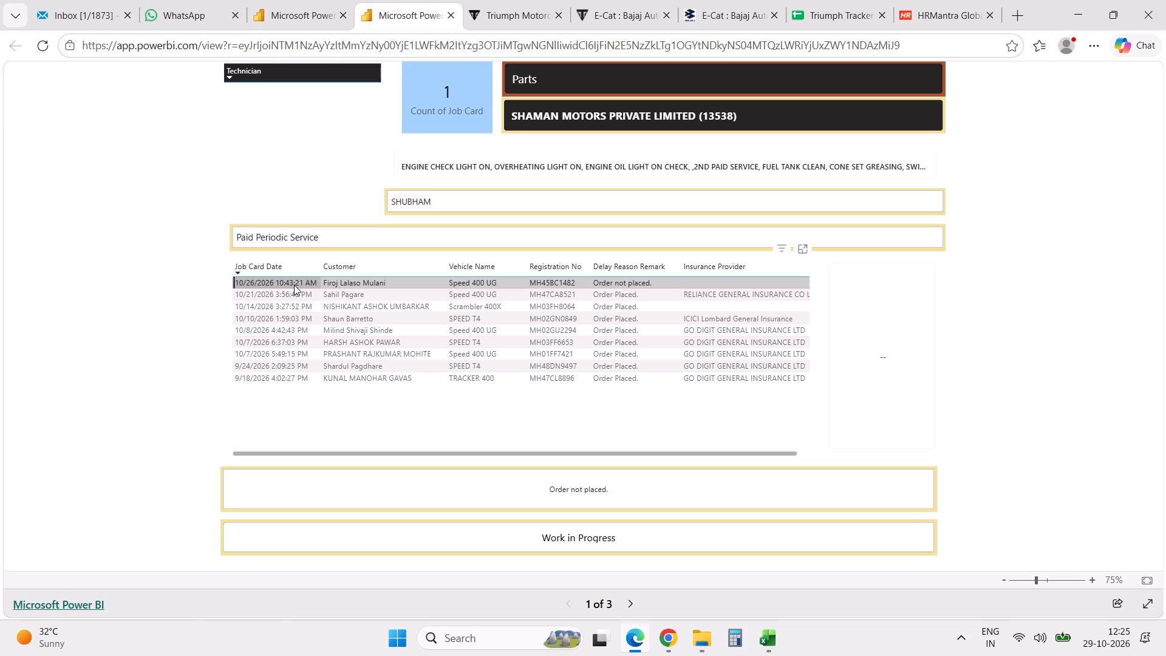
pyautogui.press('Print')
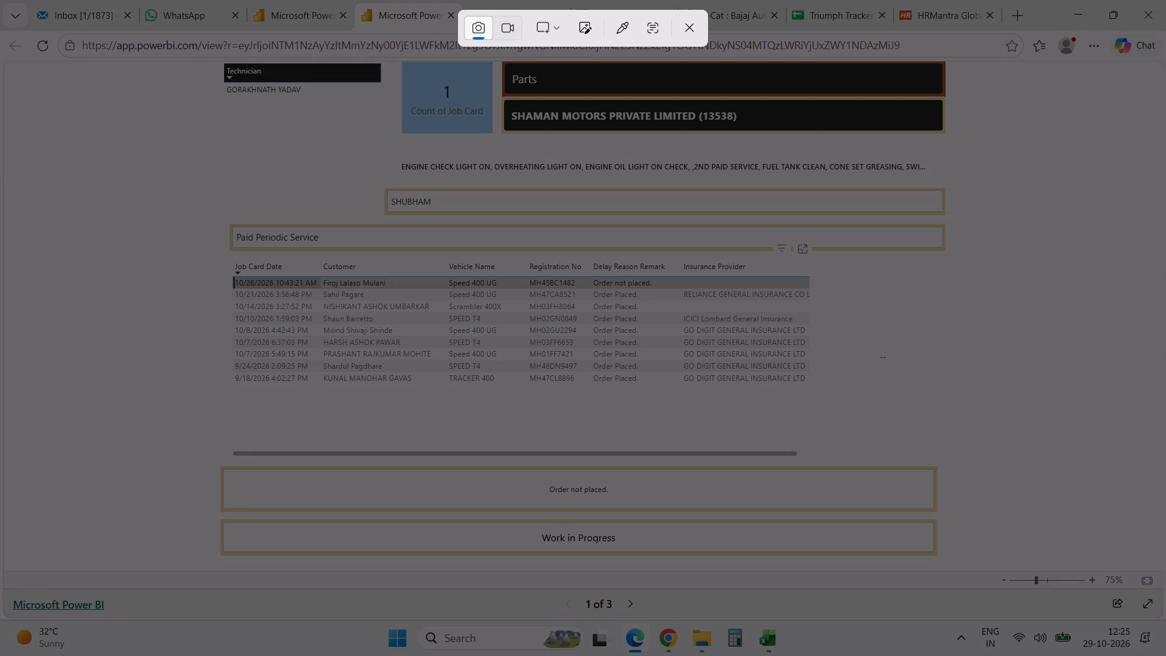
pyautogui.click(510, 32)
pyautogui.moveTo(193, 172); pyautogui.dragTo(990, 519)
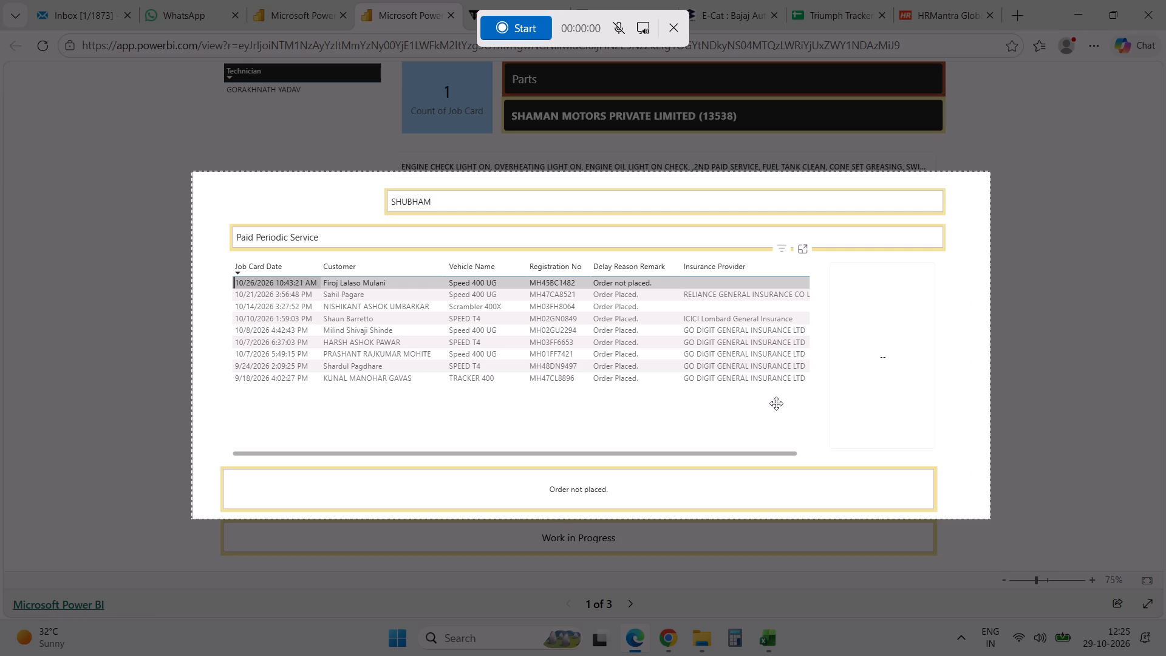
pyautogui.click(500, 27)
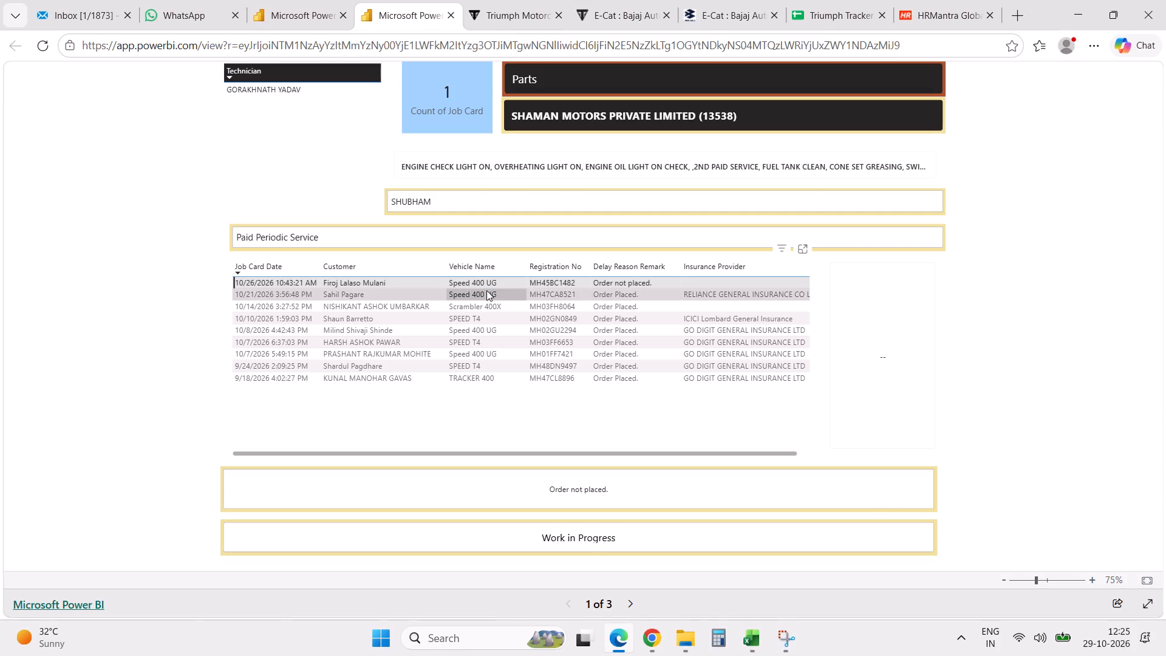
# Show each job card's remarks in turn from 10/21/2026 down to 9/18/2026 for the recording, and stop the recording.
pyautogui.click(502, 296)
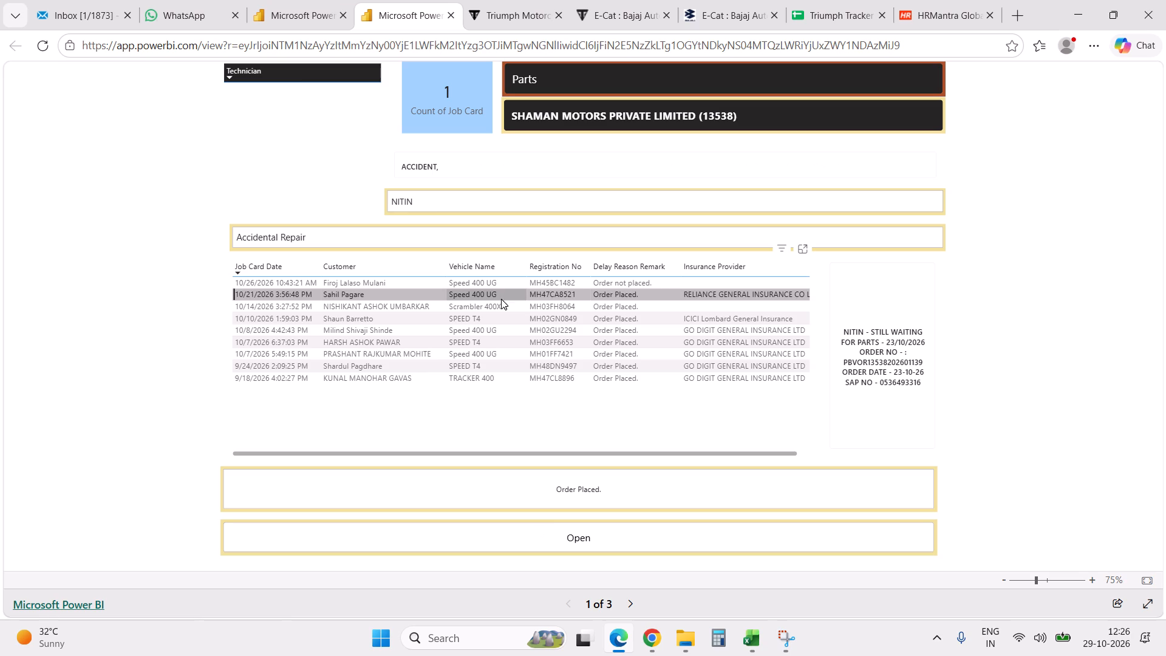
pyautogui.click(500, 306)
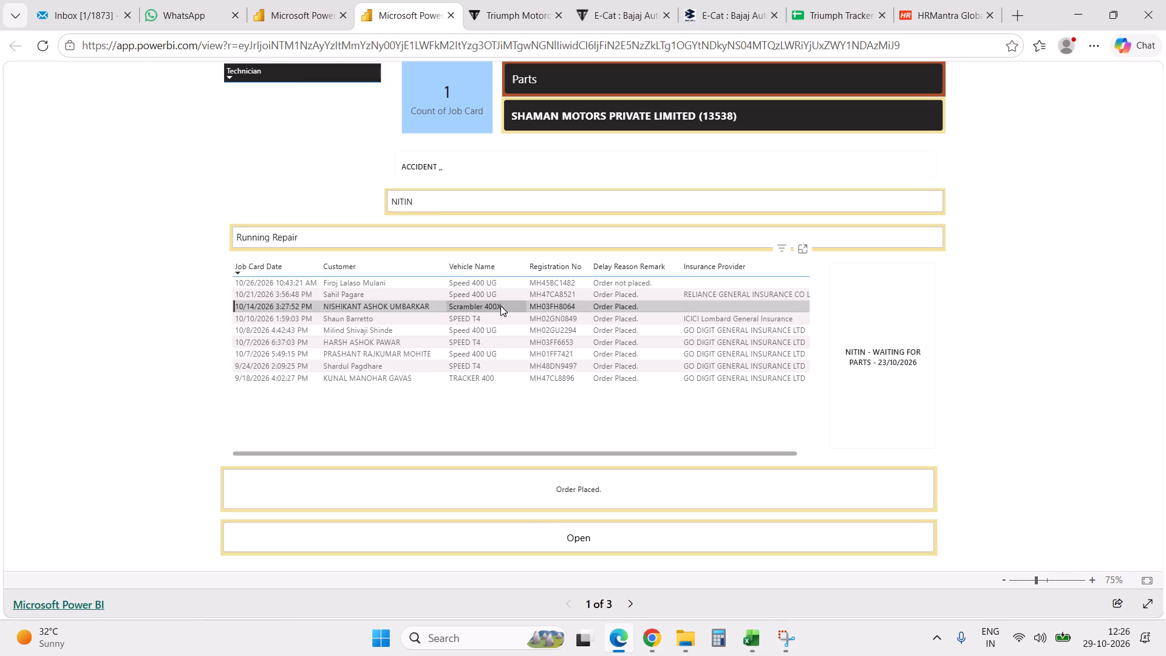
pyautogui.click(499, 318)
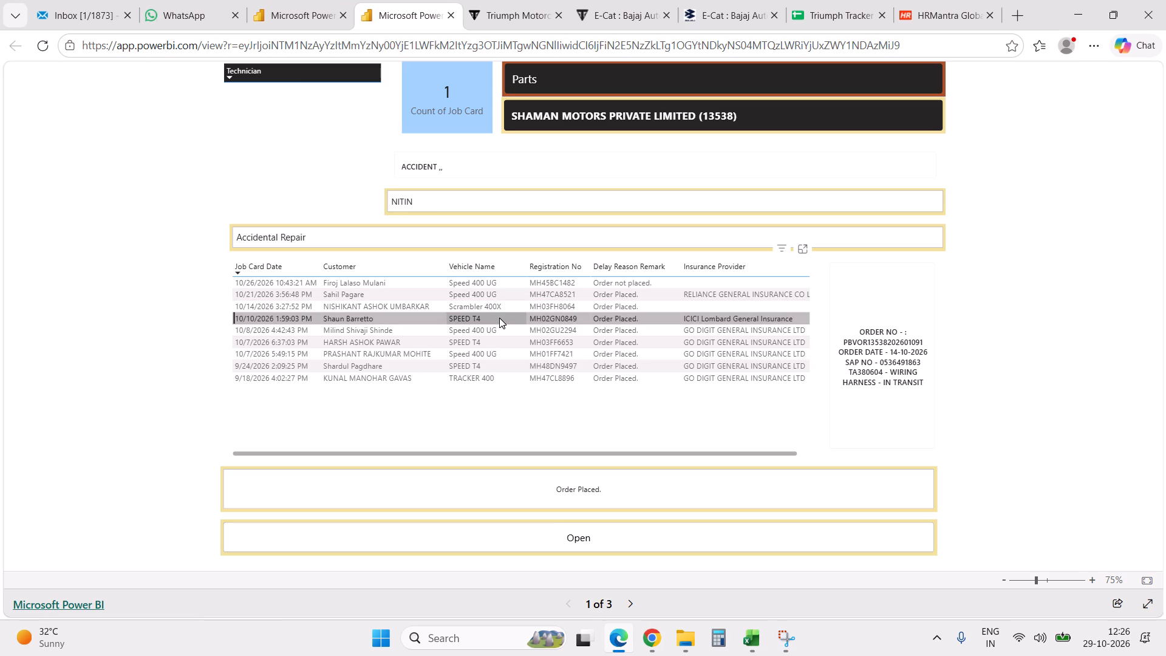
pyautogui.click(499, 328)
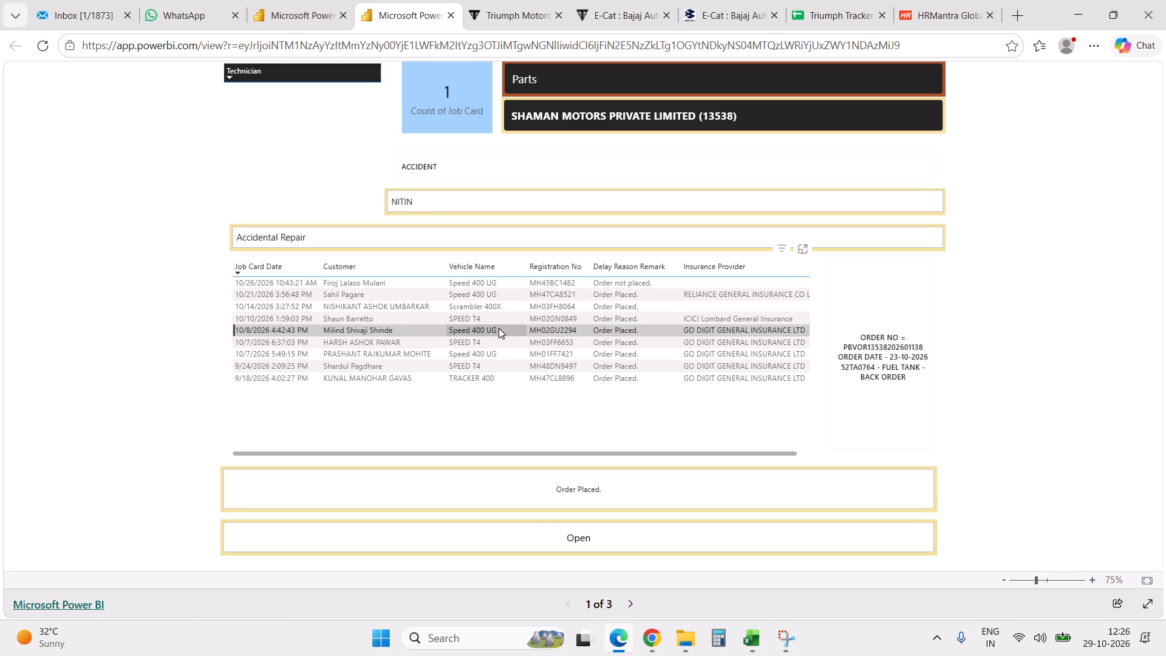
pyautogui.click(497, 340)
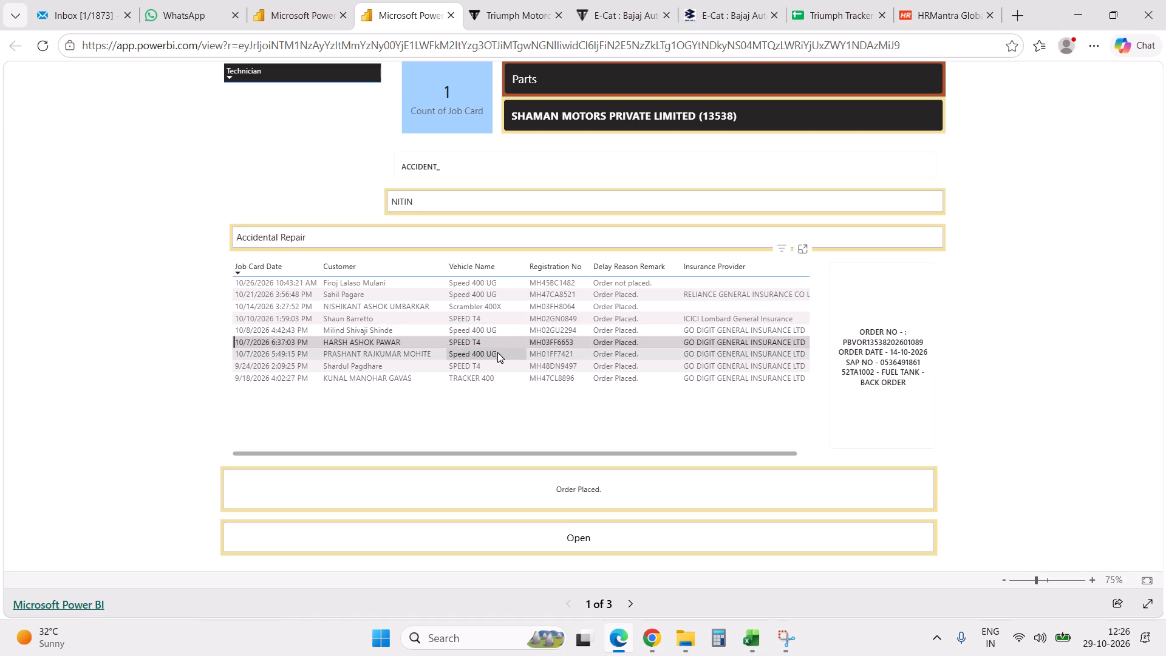
pyautogui.click(497, 352)
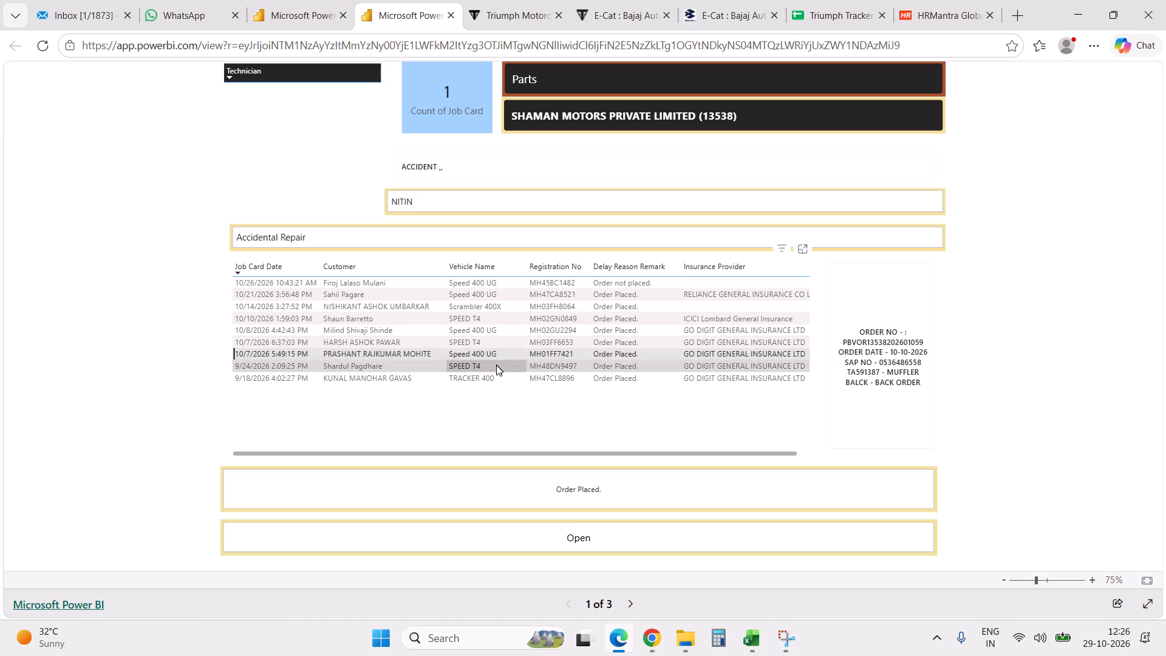
pyautogui.click(496, 365)
pyautogui.click(496, 377)
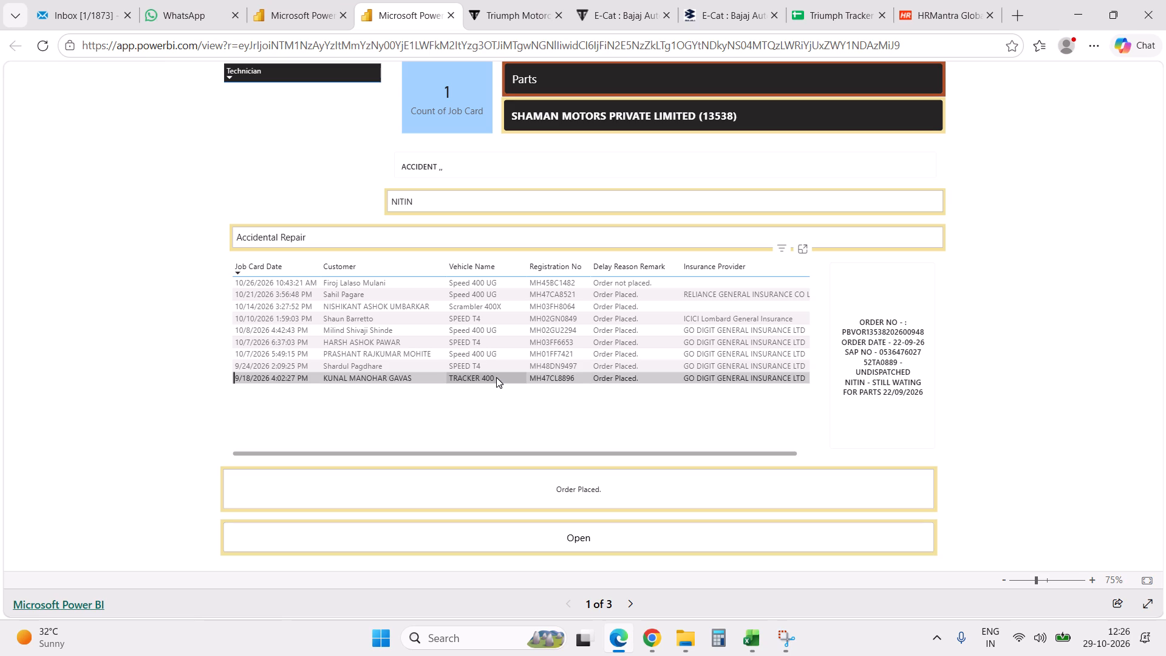
pyautogui.click(532, 28)
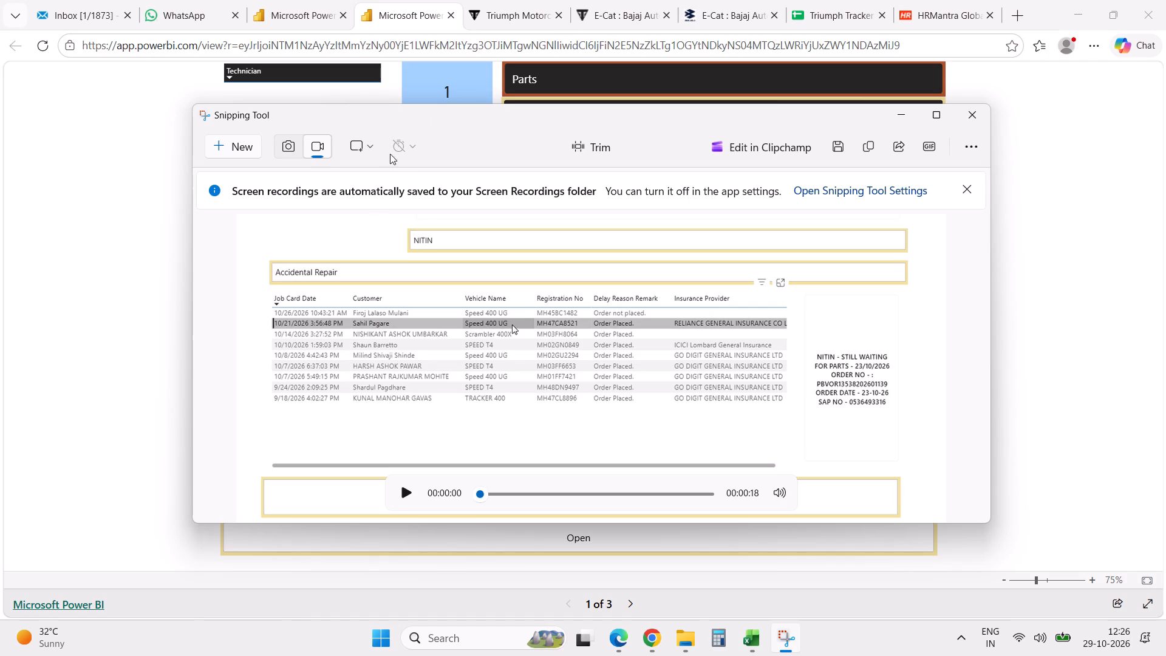
# Save the screen recording as an MP4 named GG PNA in the Videos folder and close Snipping Tool.
pyautogui.click(374, 149)
pyautogui.click(228, 357)
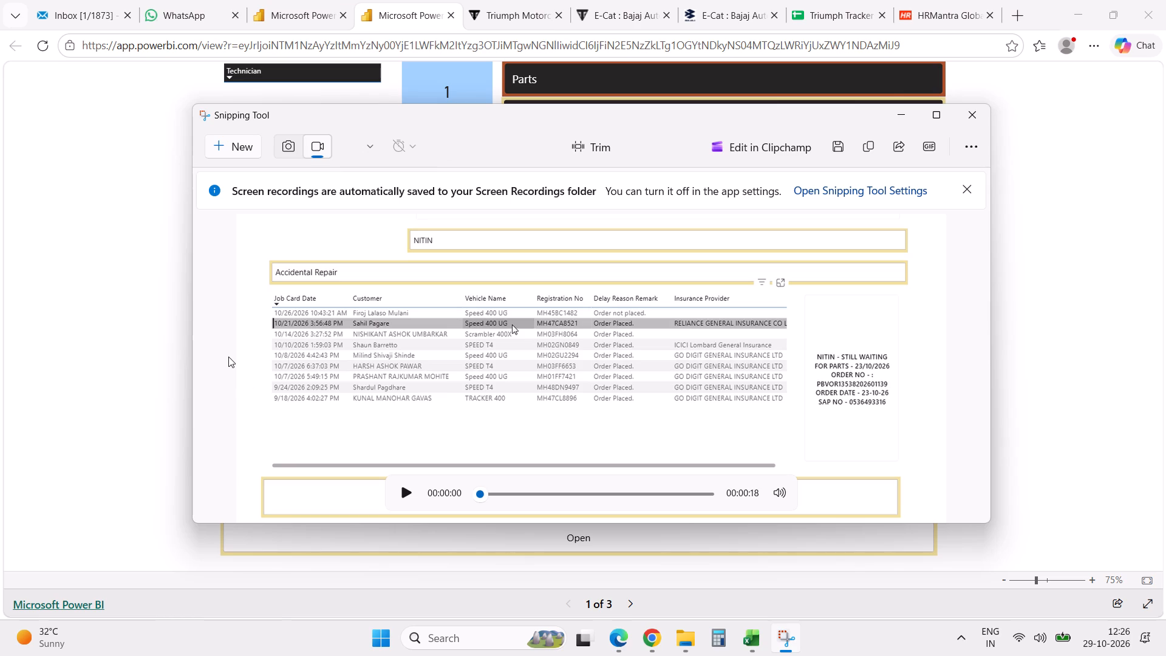
pyautogui.click(839, 145)
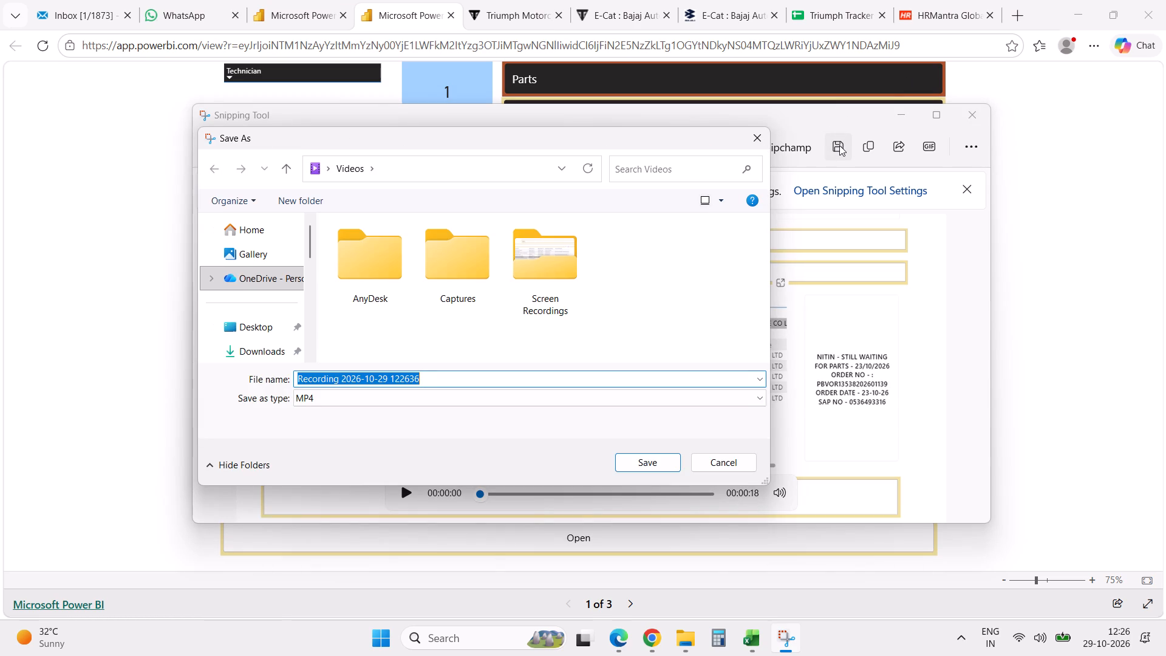
pyautogui.write('gg')
pyautogui.press('BackSpace')
pyautogui.write('pna')
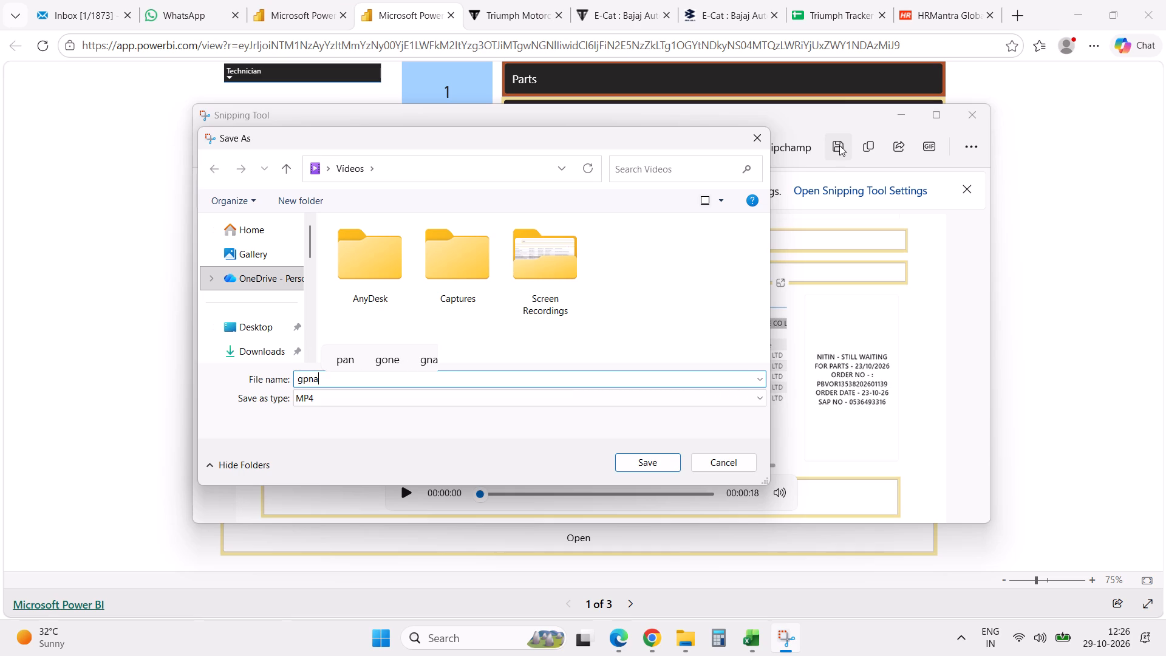
pyautogui.press('BackSpace')
pyautogui.press('BackSpace')
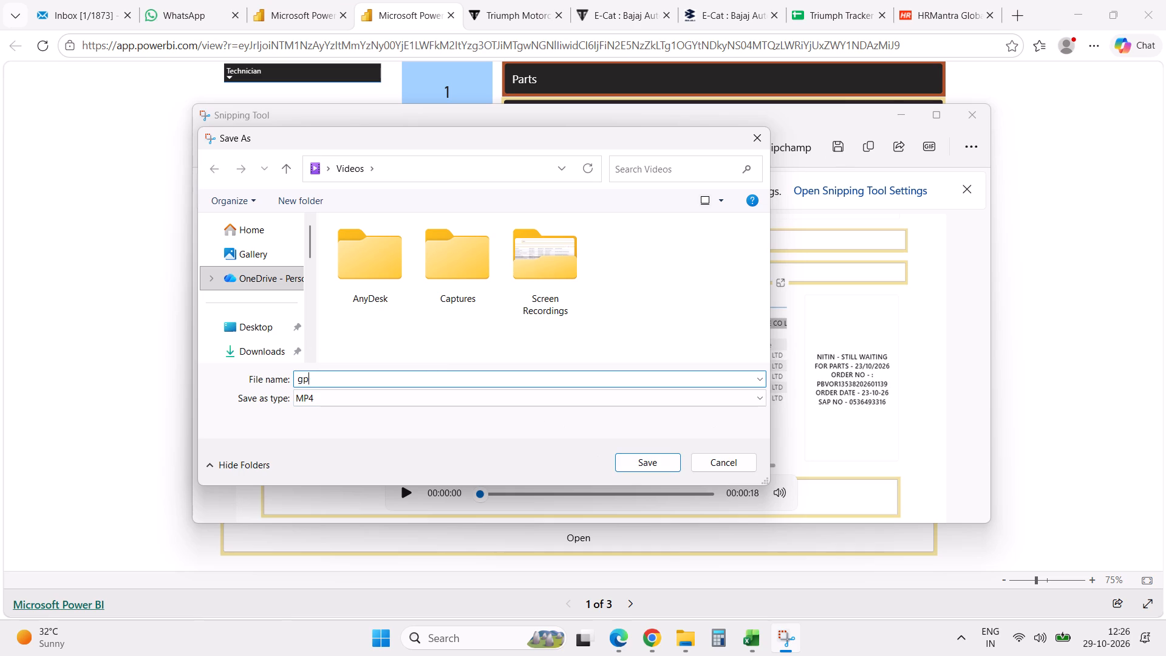
pyautogui.press('BackSpace')
pyautogui.press('BackSpace')
pyautogui.write('GG PNA')
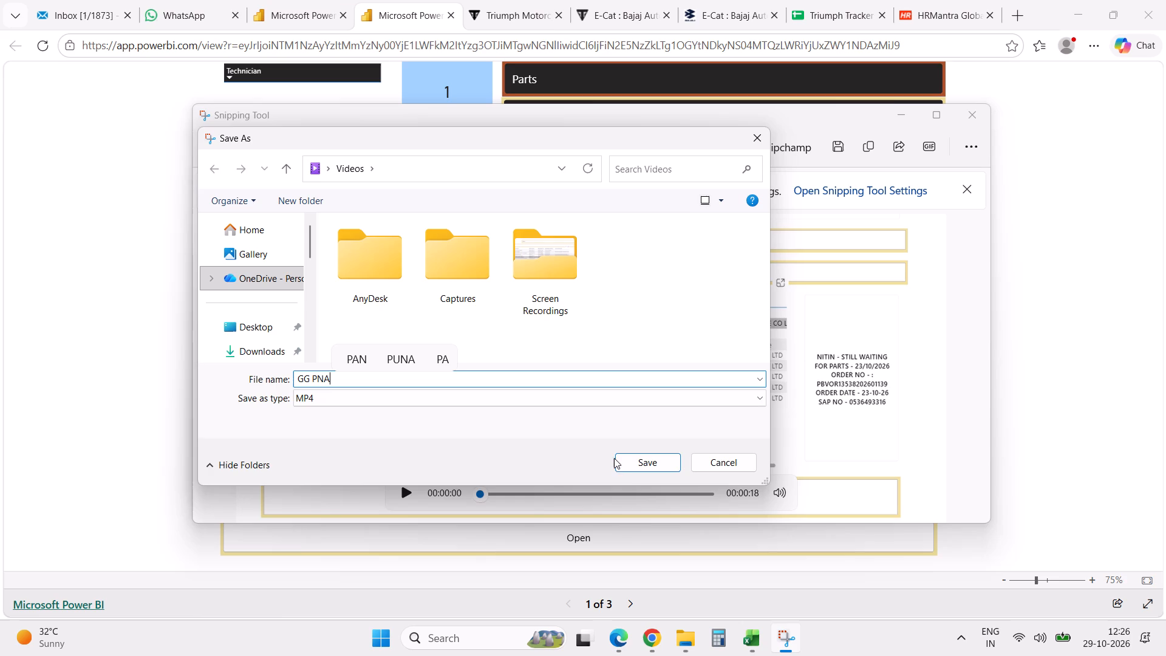
pyautogui.click(631, 463)
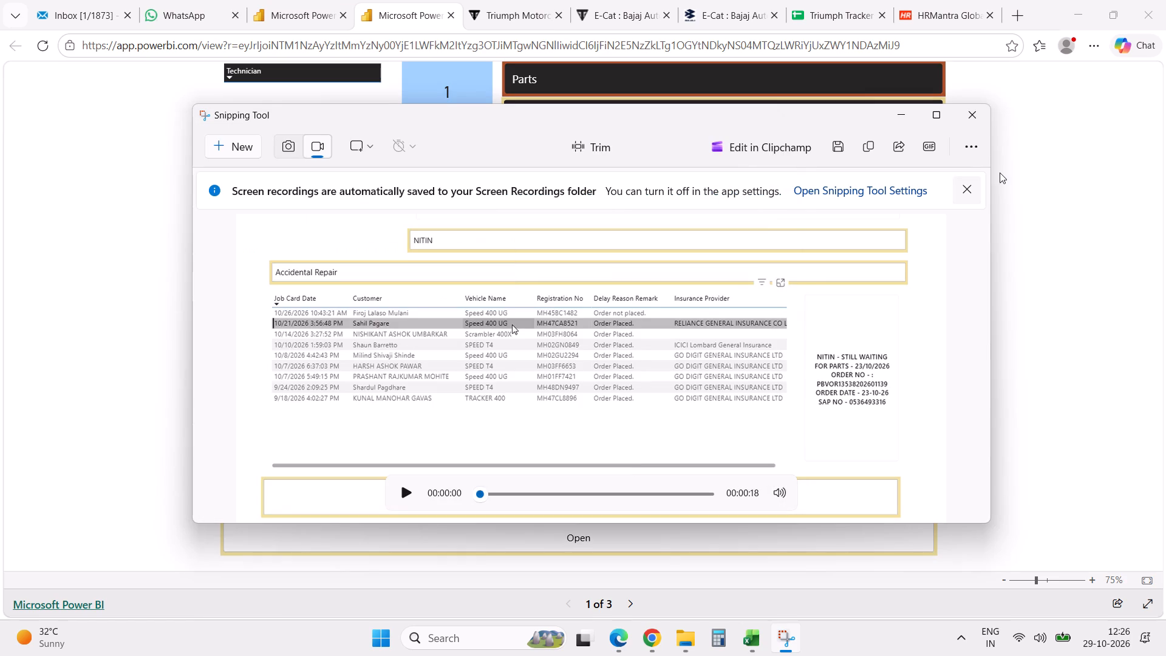
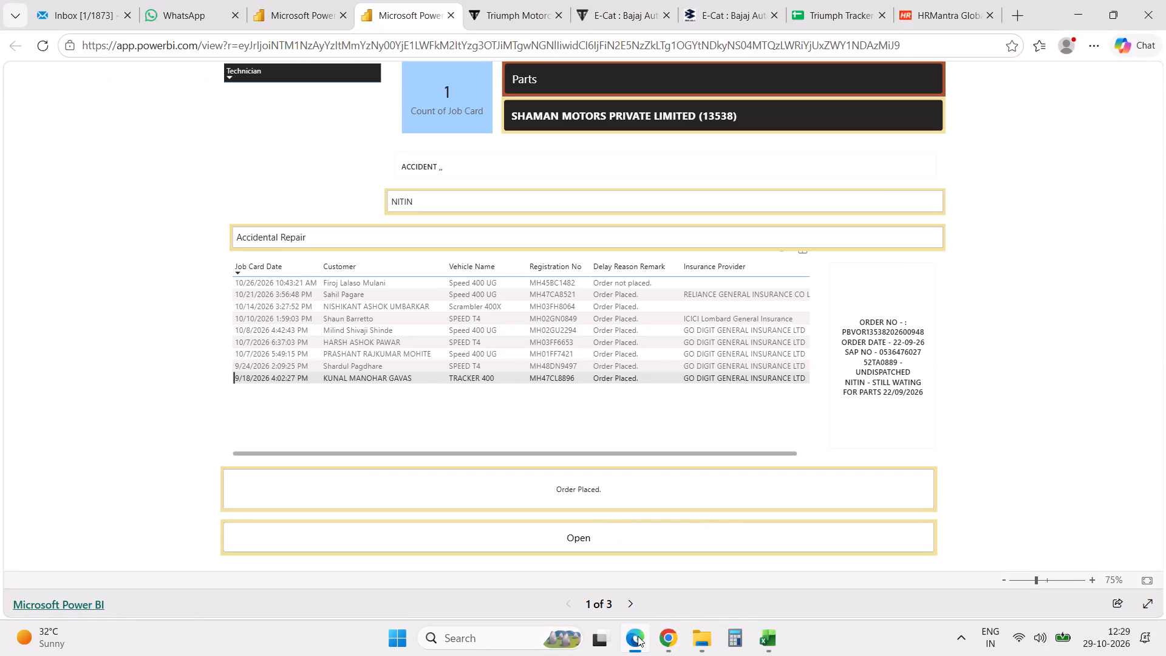
# Reload the Power BI report and filter the job cards to Parts delays at Shaman Motors_Navi Mumbai.
pyautogui.press('F5')
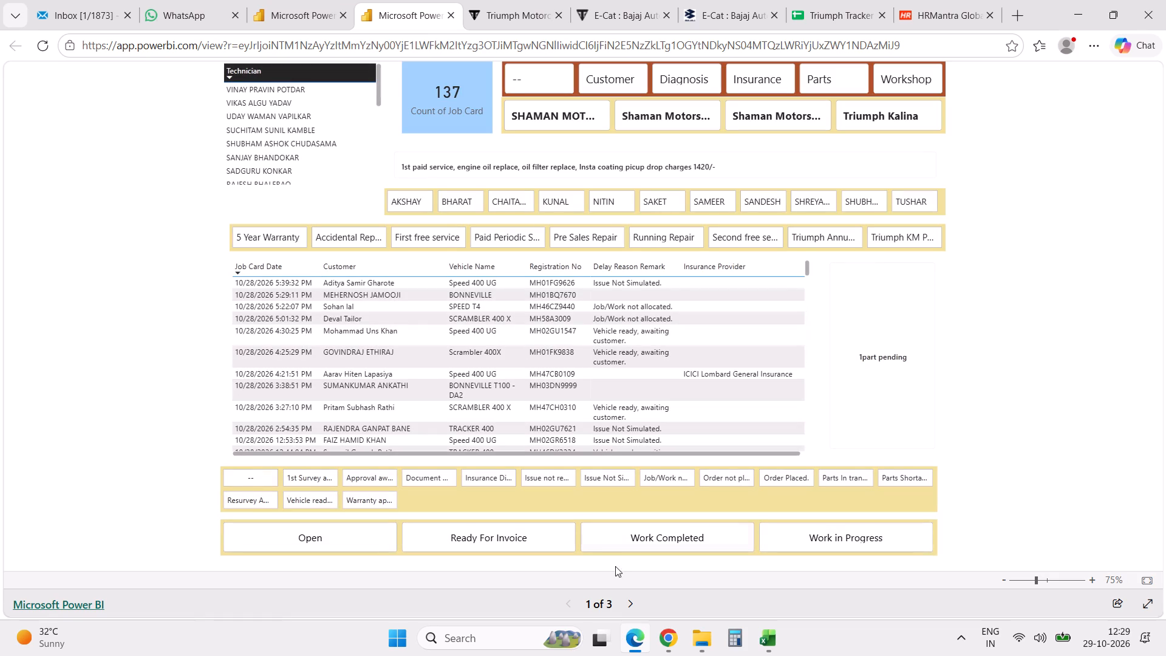
pyautogui.click(661, 109)
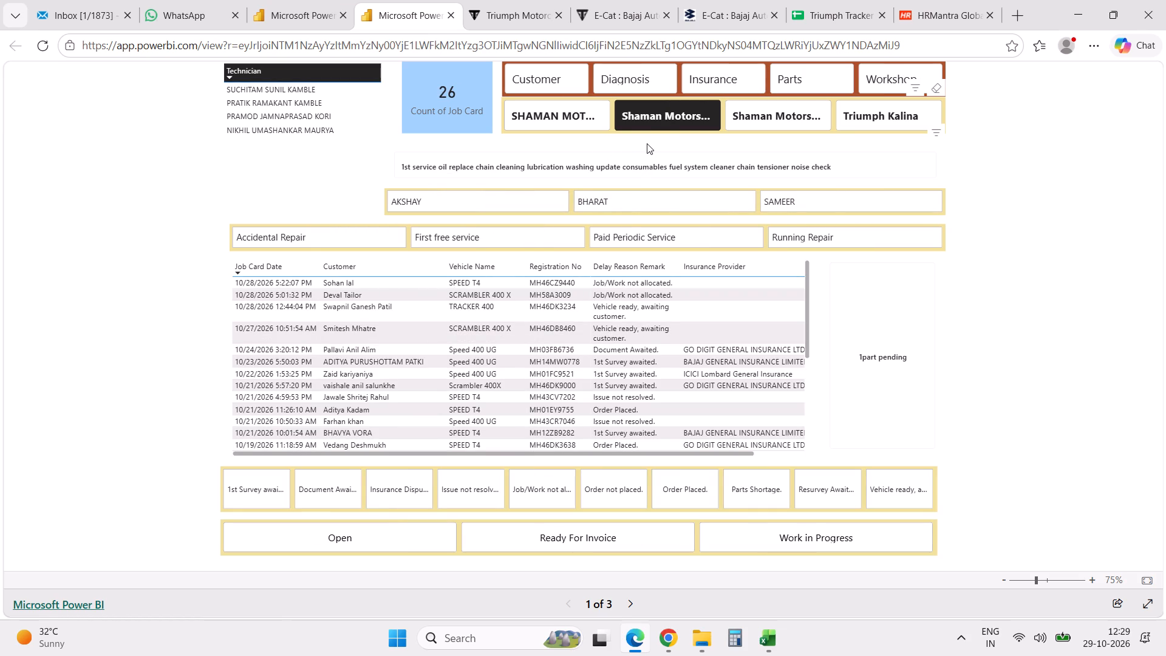
pyautogui.click(670, 119)
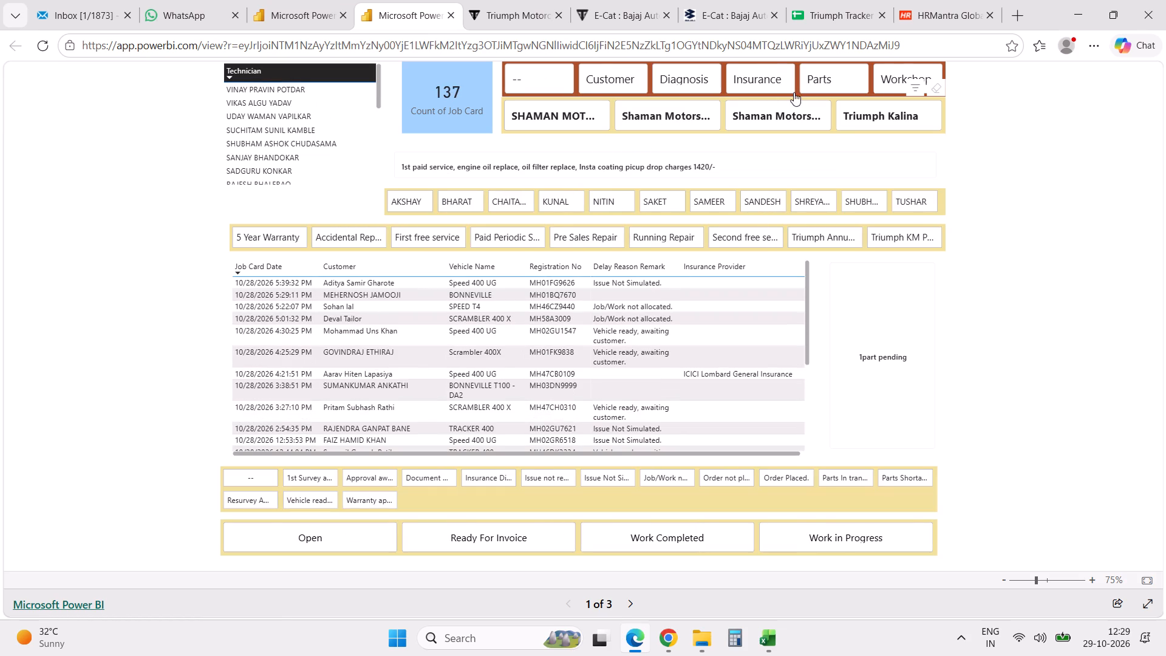
pyautogui.click(823, 77)
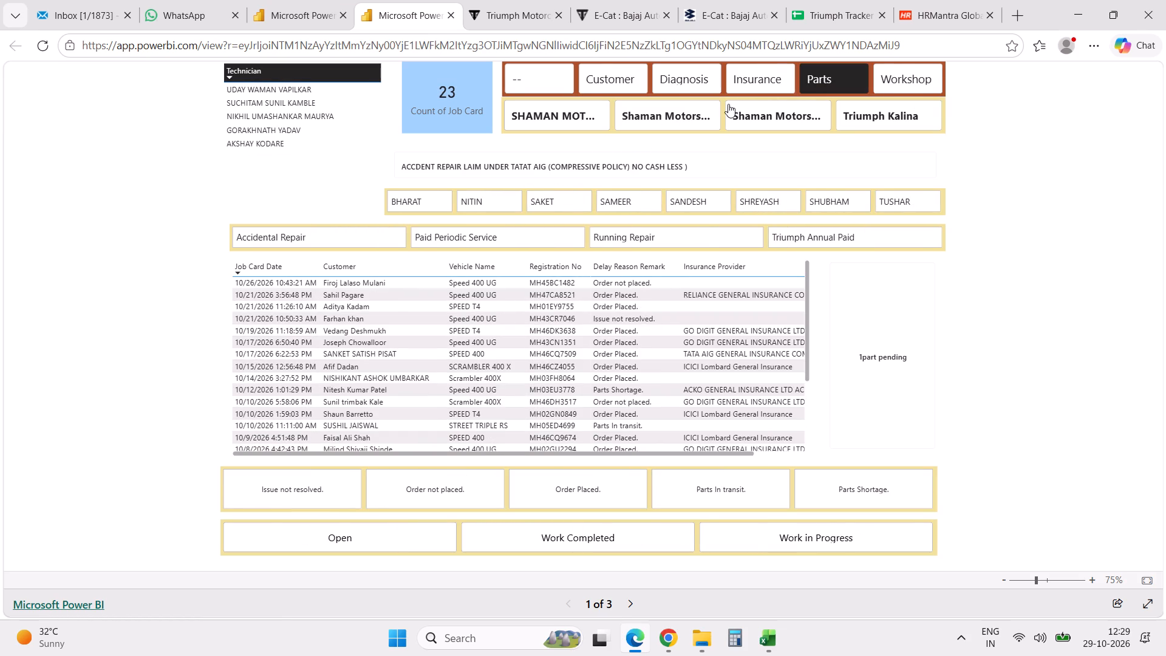
pyautogui.click(696, 117)
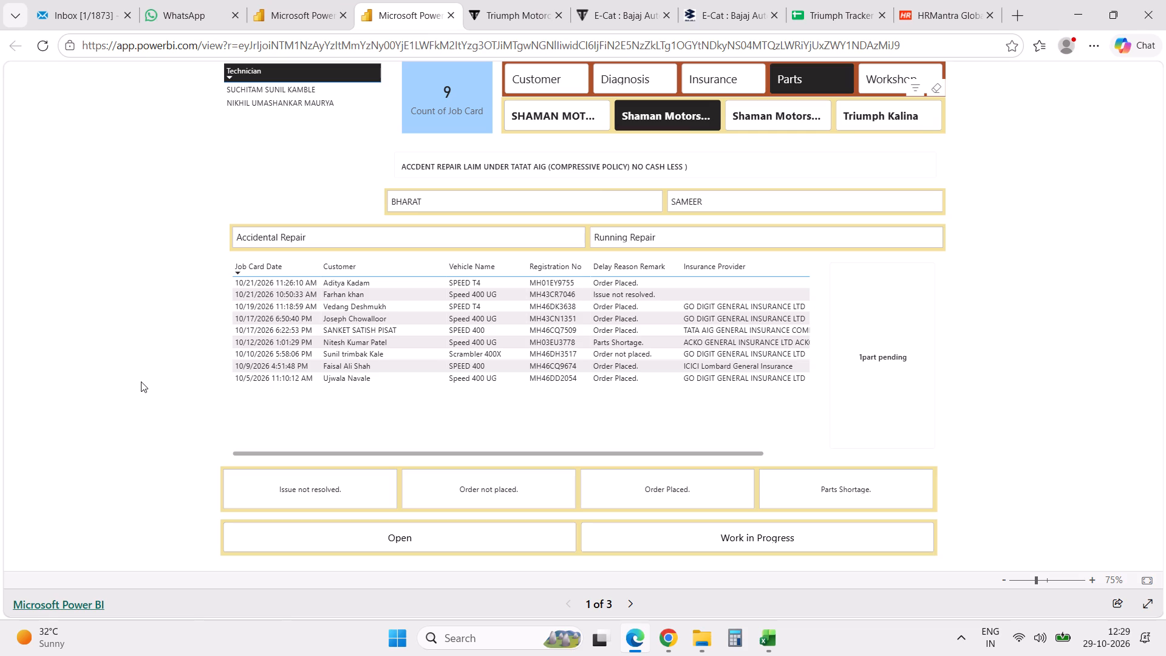
# Start a Snipping Tool screen recording of the area covering the job card table and its remarks box.
pyautogui.press('Print')
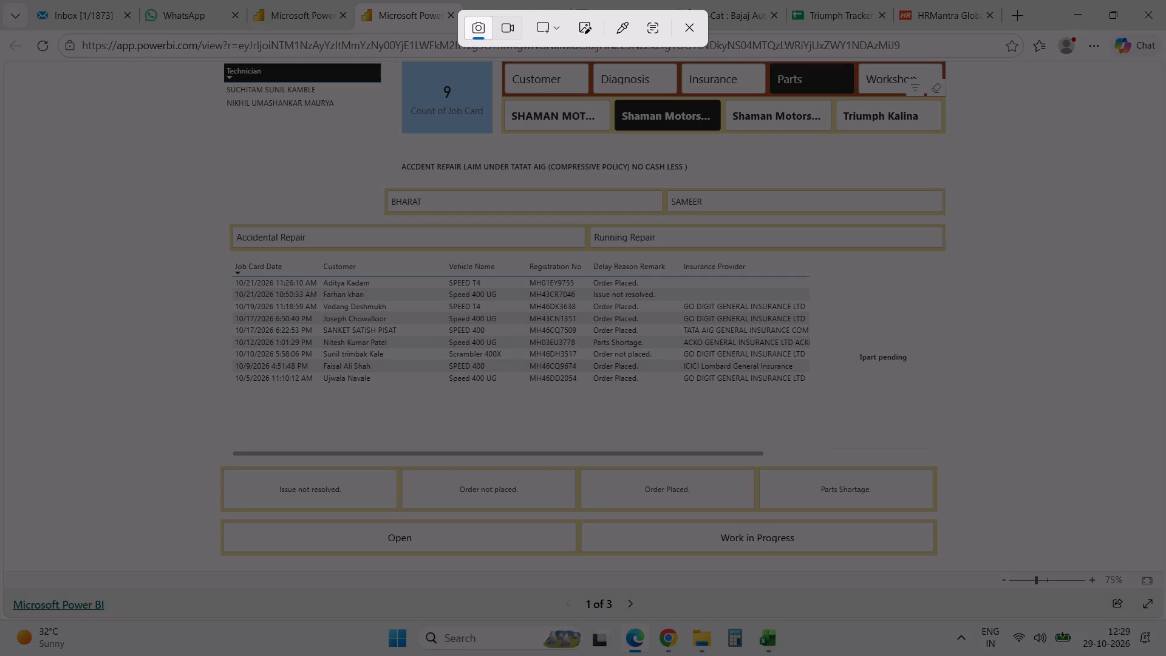
pyautogui.click(502, 27)
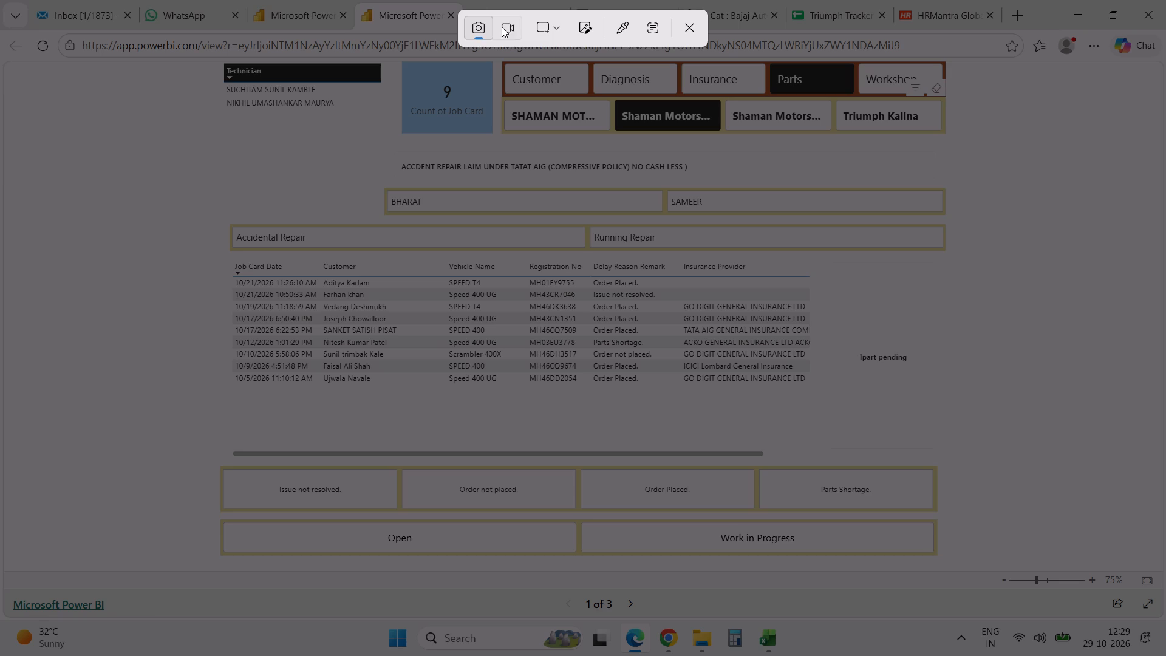
pyautogui.moveTo(169, 188); pyautogui.dragTo(613, 365)
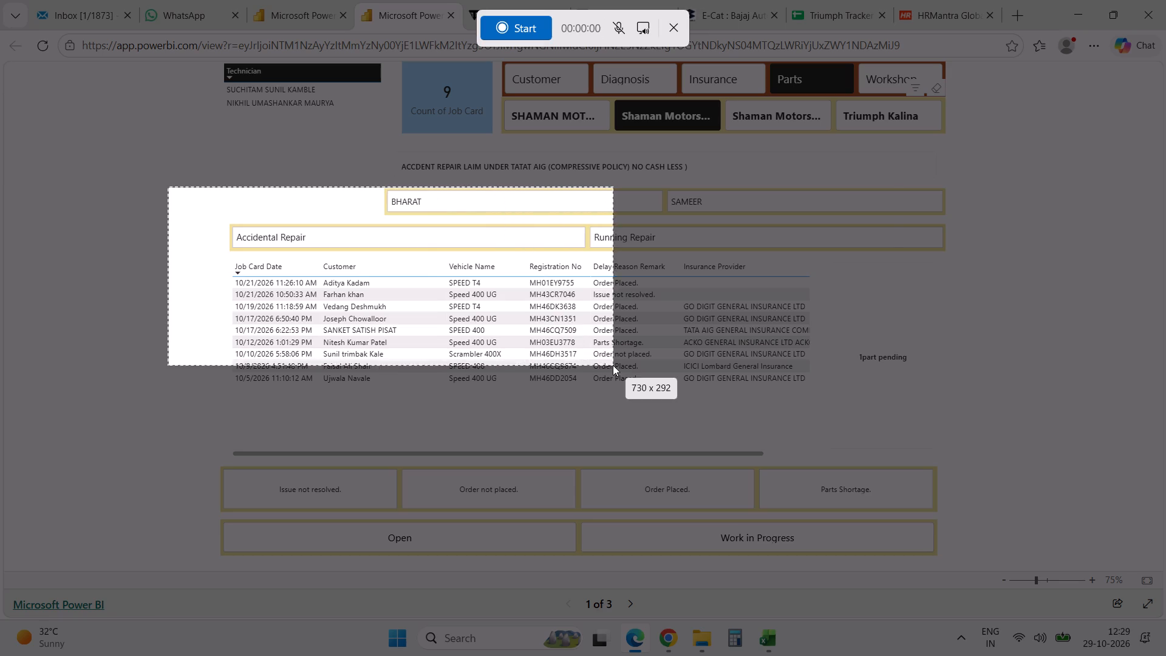
pyautogui.moveTo(613, 365); pyautogui.dragTo(960, 433)
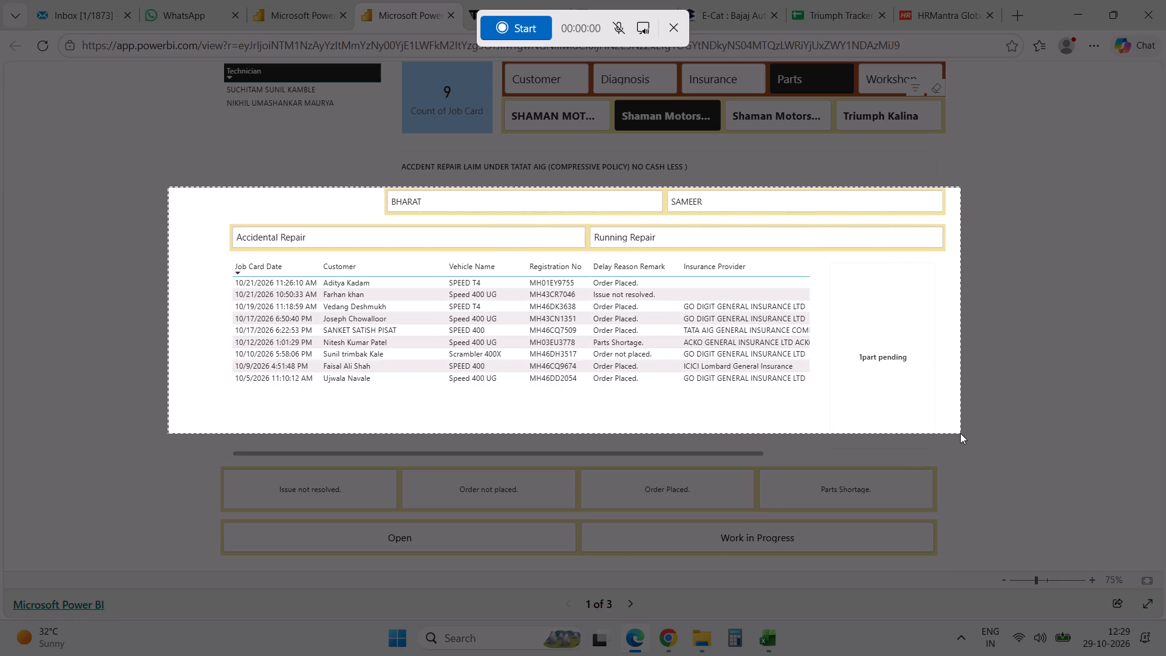
pyautogui.click(500, 32)
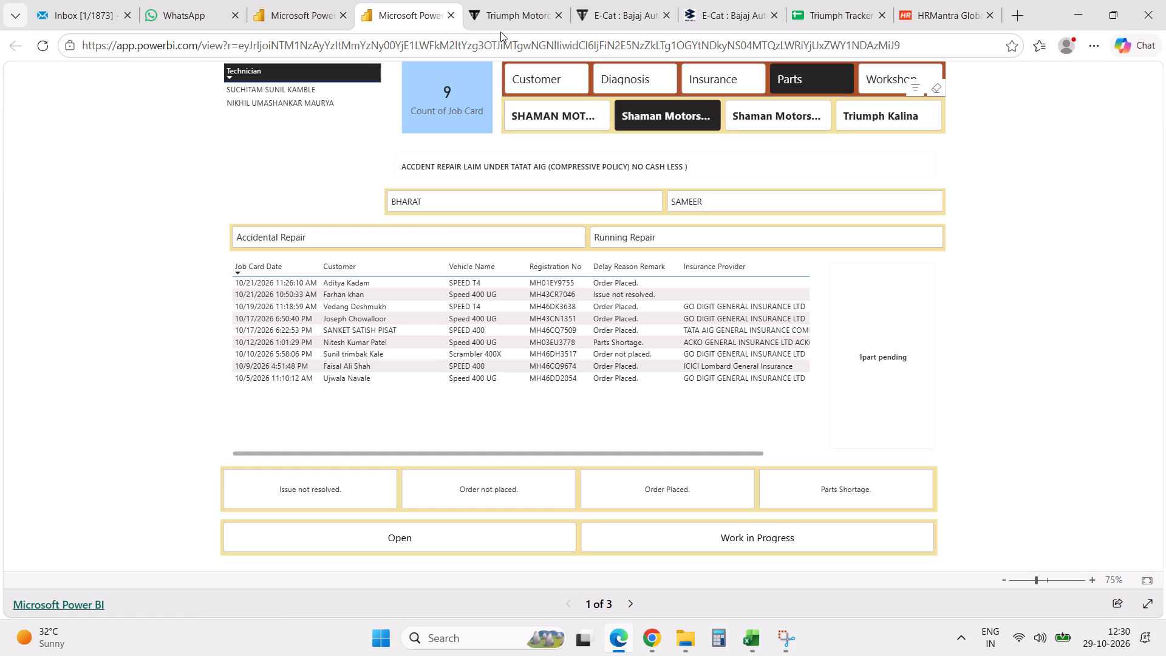
# Show each Navi Mumbai job card's remarks in turn from 10/21/2026 down to 10/5/2026 for the recording, and stop the recording.
pyautogui.click(417, 282)
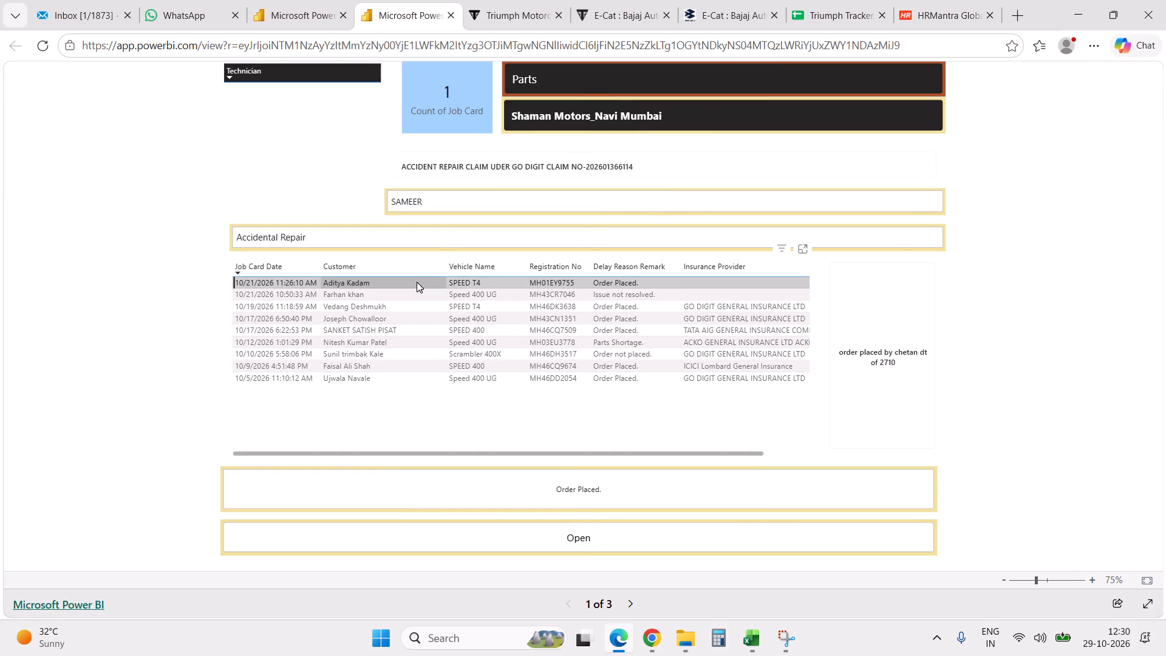
pyautogui.click(401, 296)
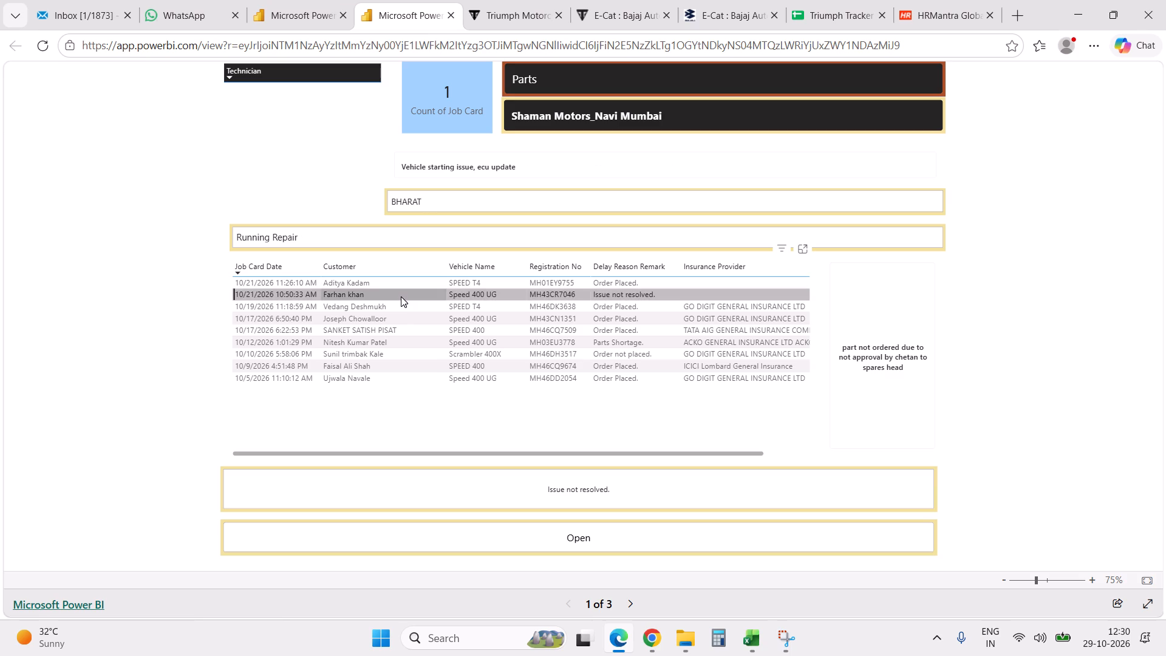
pyautogui.click(399, 305)
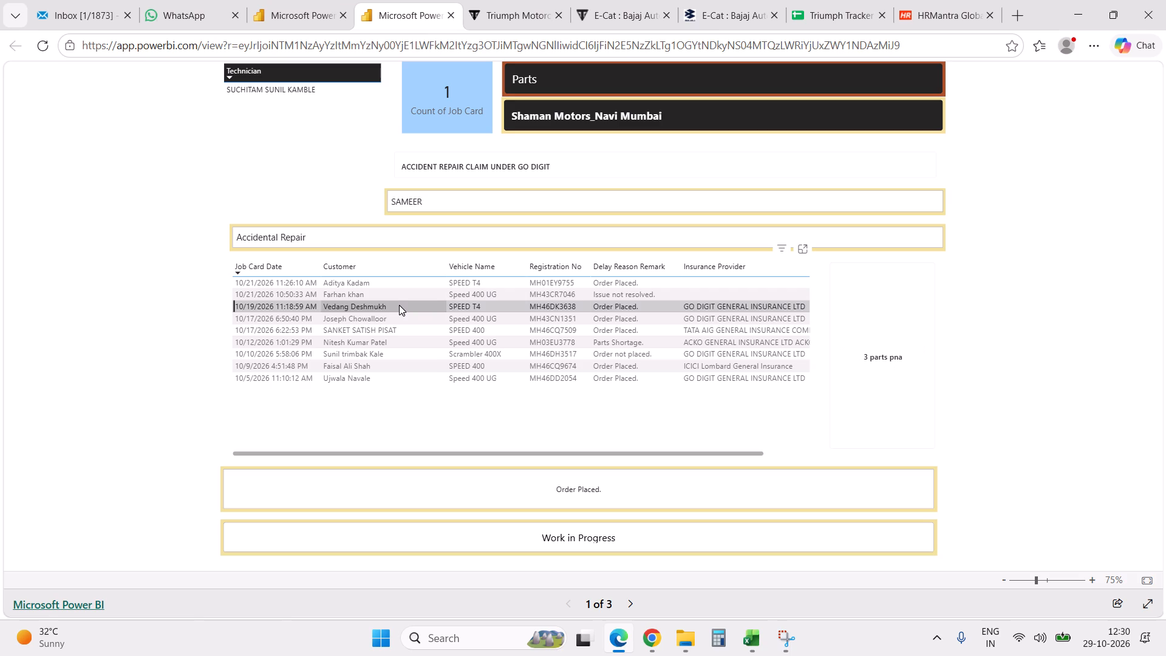
pyautogui.click(397, 318)
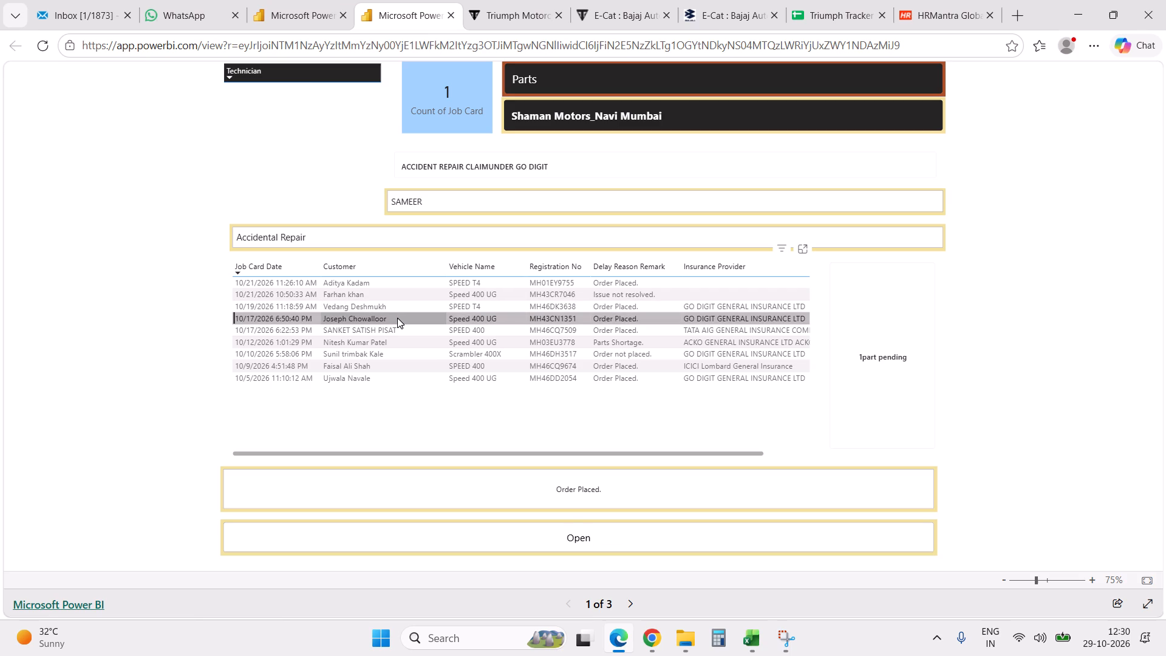
pyautogui.click(397, 330)
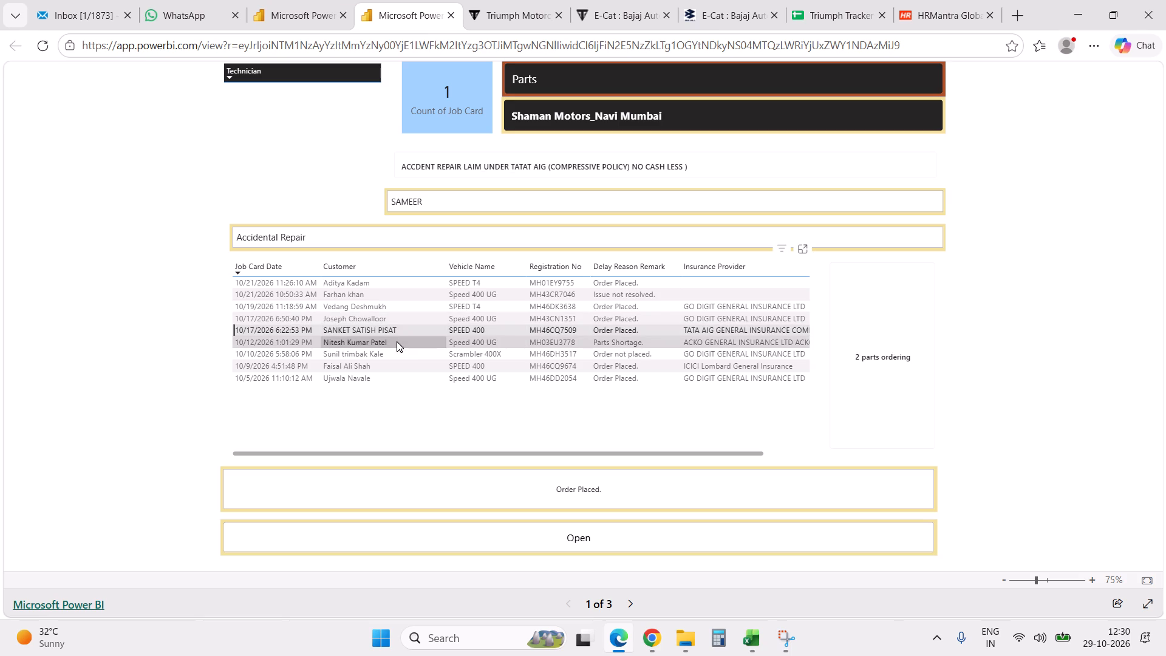
pyautogui.click(397, 341)
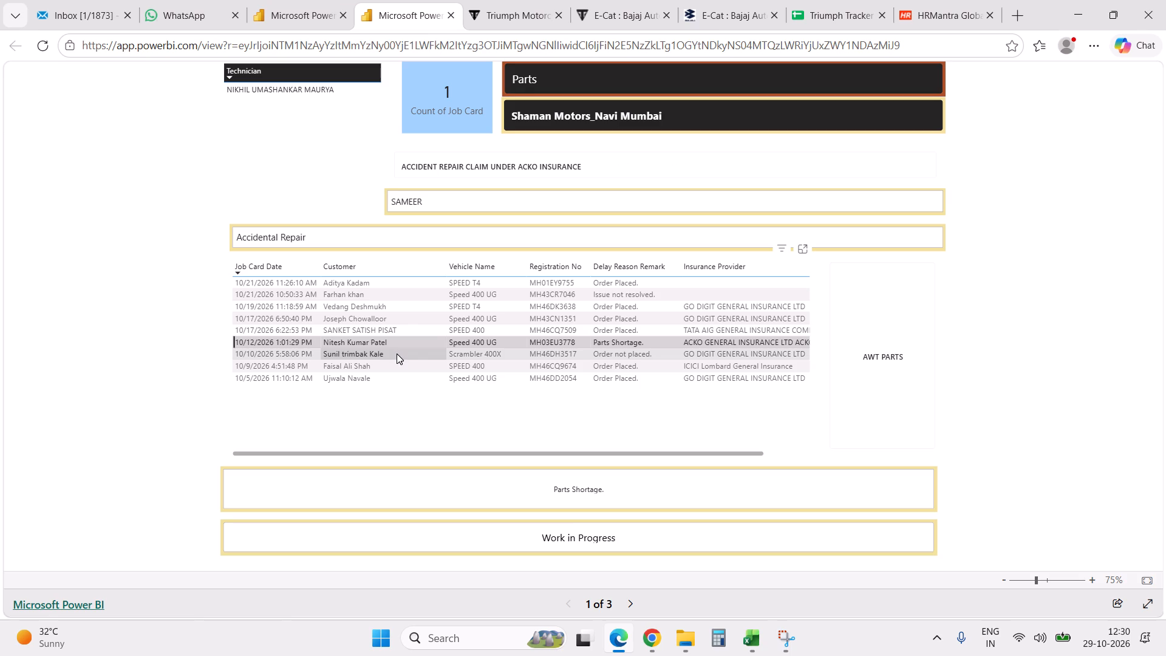
pyautogui.click(397, 354)
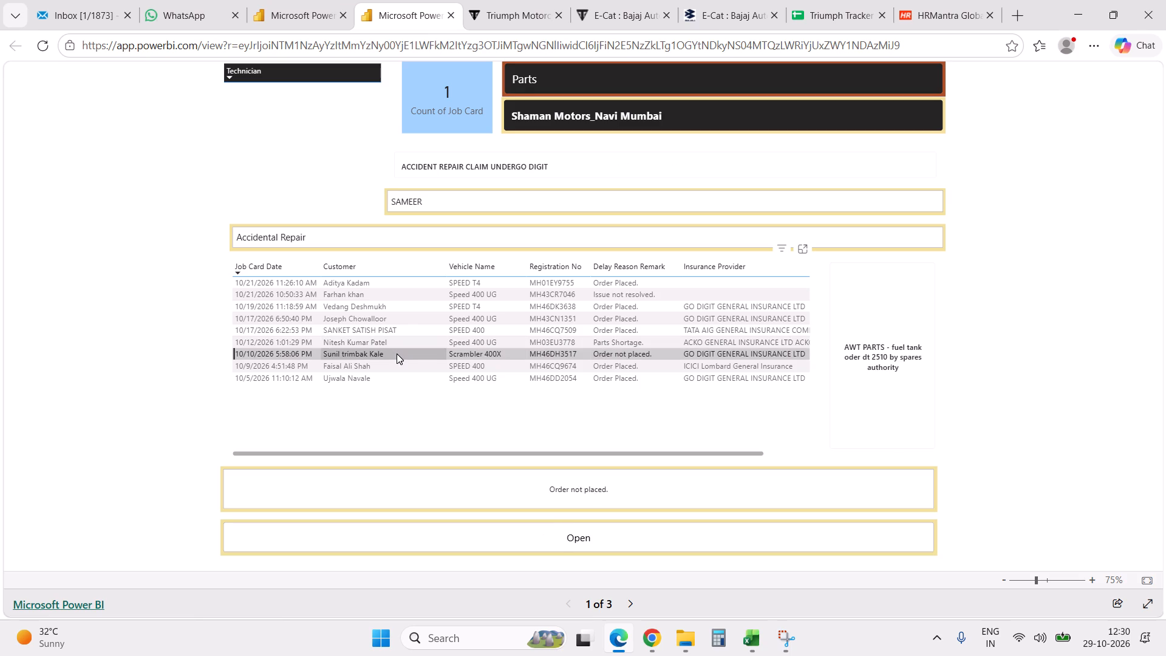
pyautogui.click(395, 366)
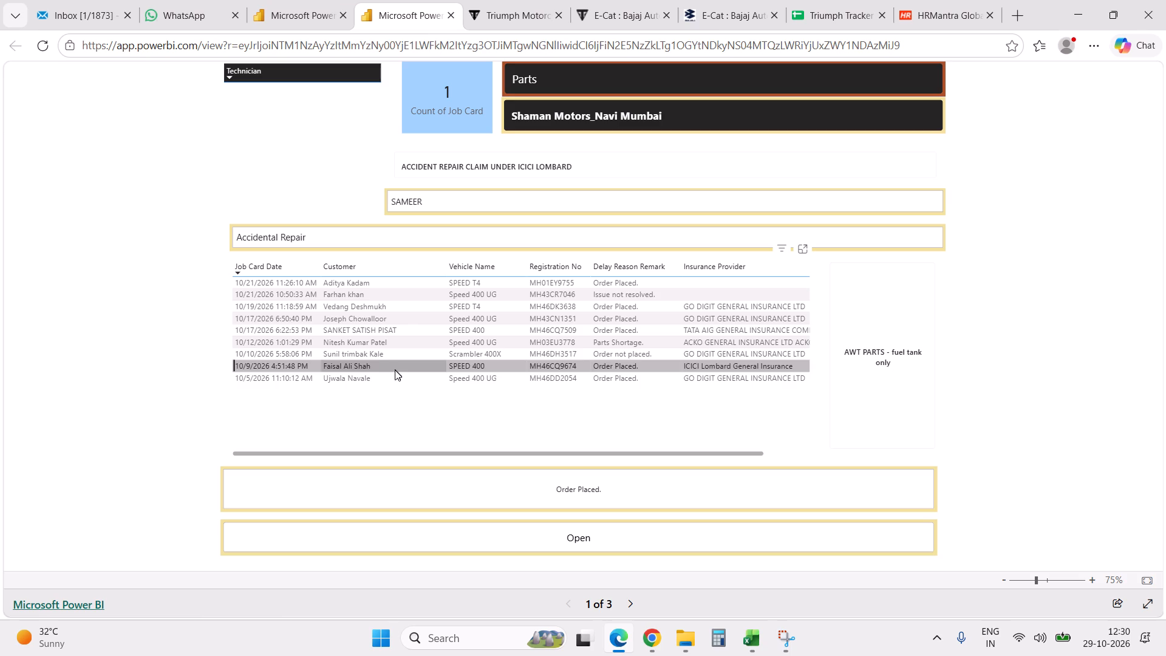
pyautogui.click(394, 381)
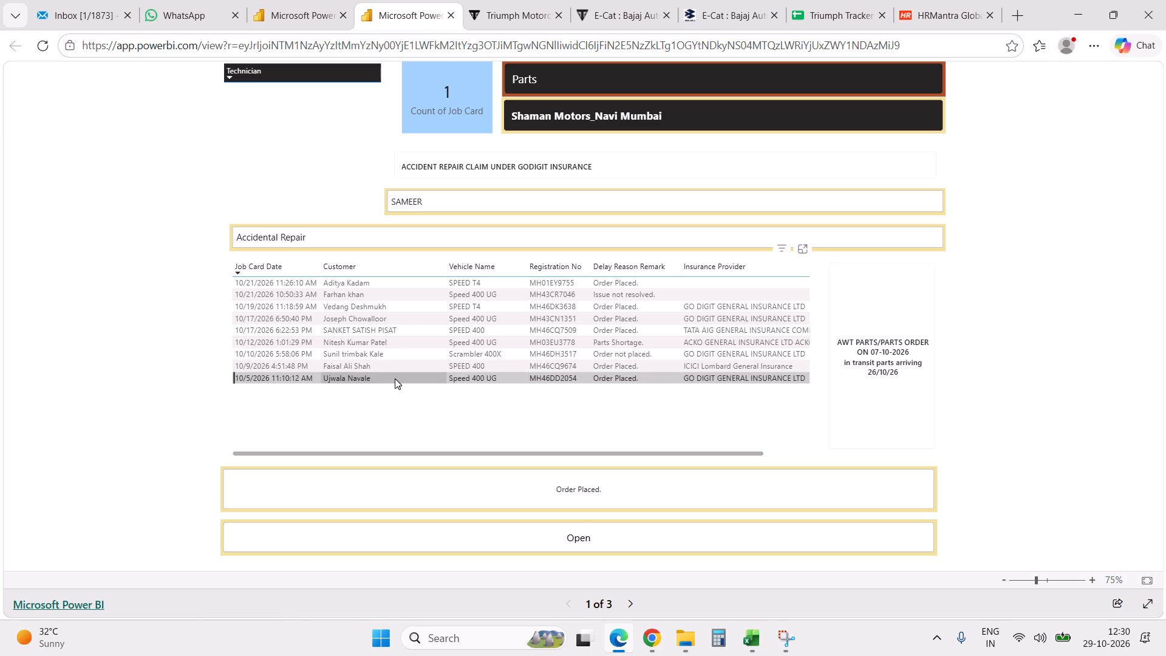
pyautogui.click(532, 23)
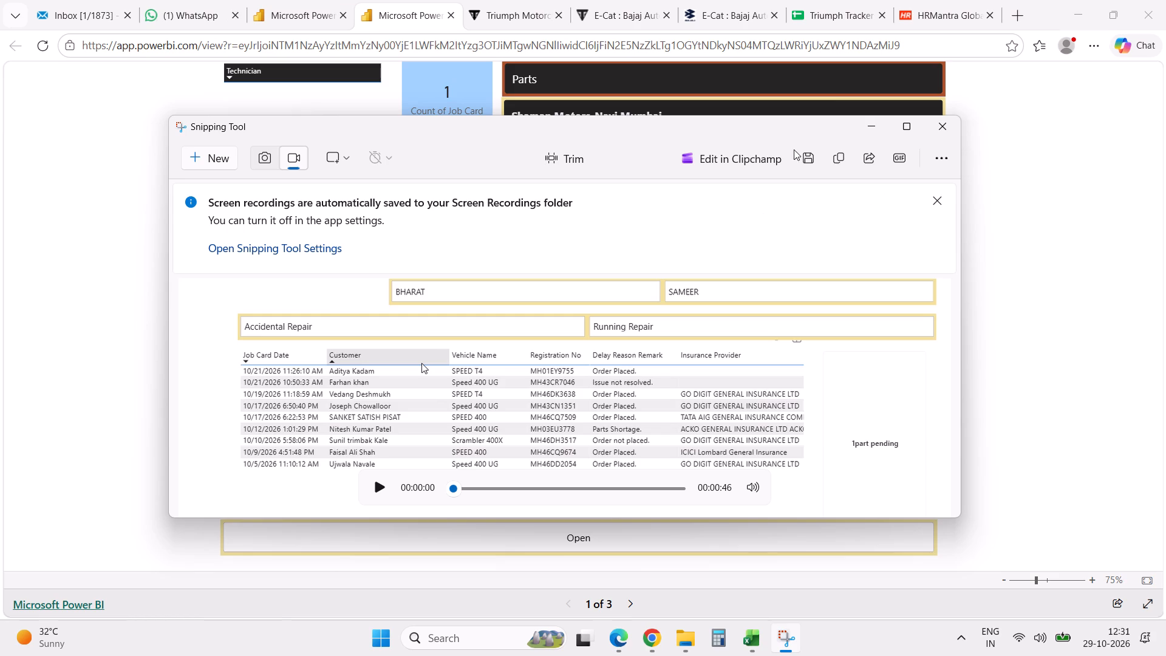
# Save the screen recording as an MP4 named NM PNA in the Videos folder and close Snipping Tool.
pyautogui.click(813, 158)
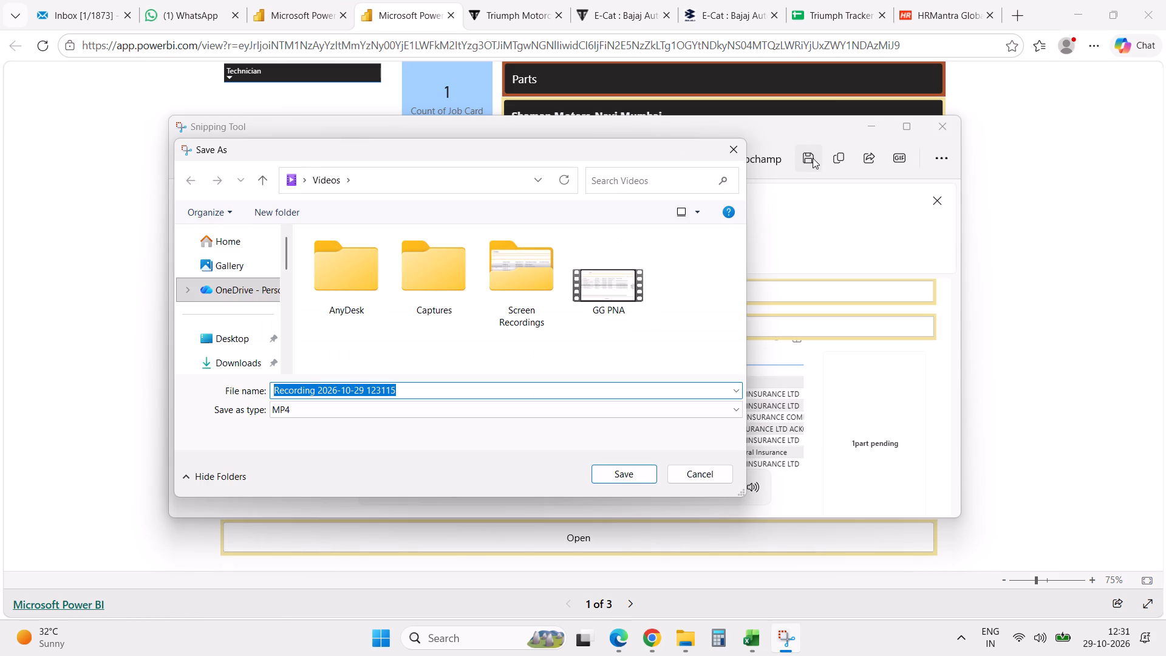
pyautogui.write('NM PNA')
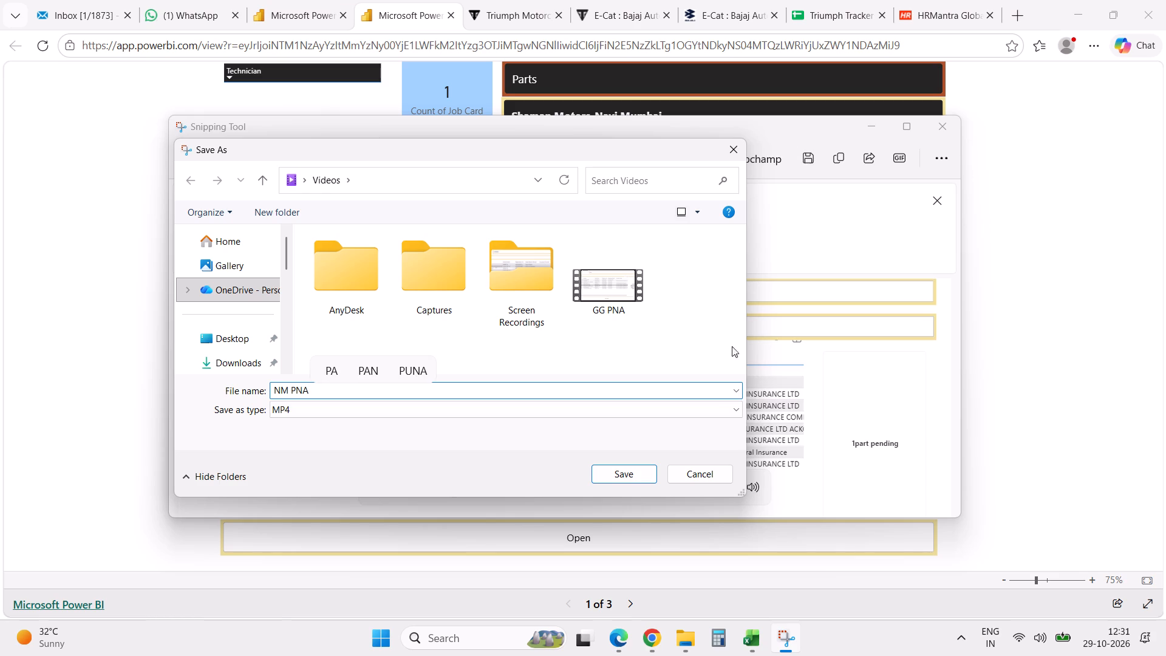
pyautogui.click(639, 477)
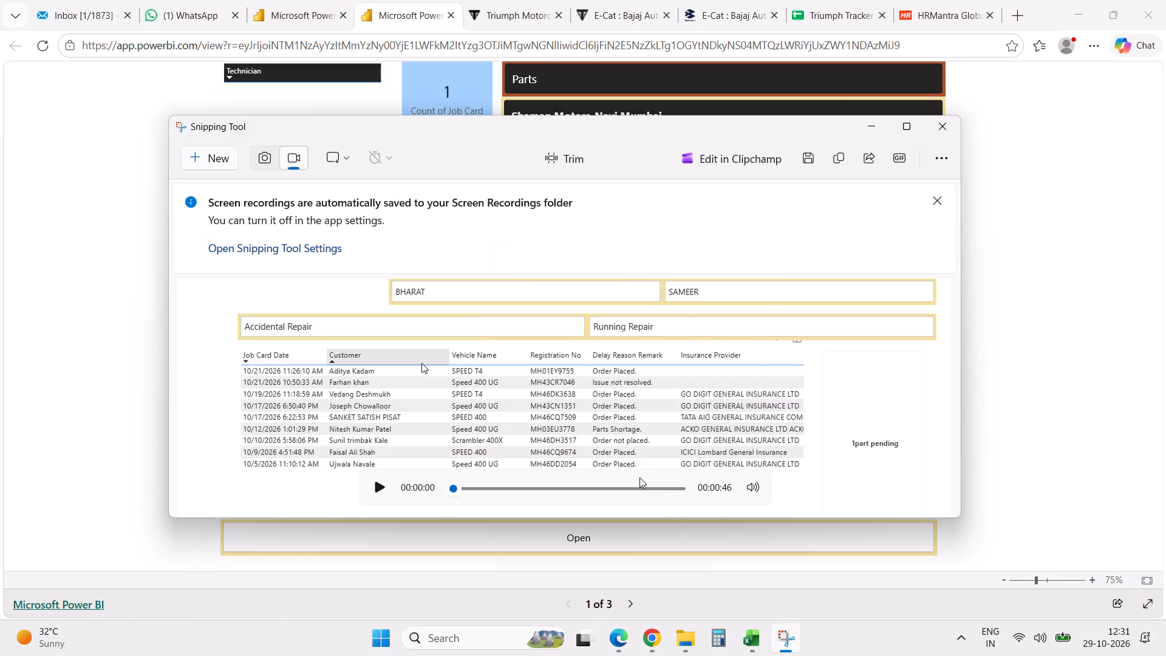
pyautogui.click(941, 129)
# Reload the report and filter the job cards to Parts delays at Shaman Motors_Thane.
pyautogui.click(157, 329)
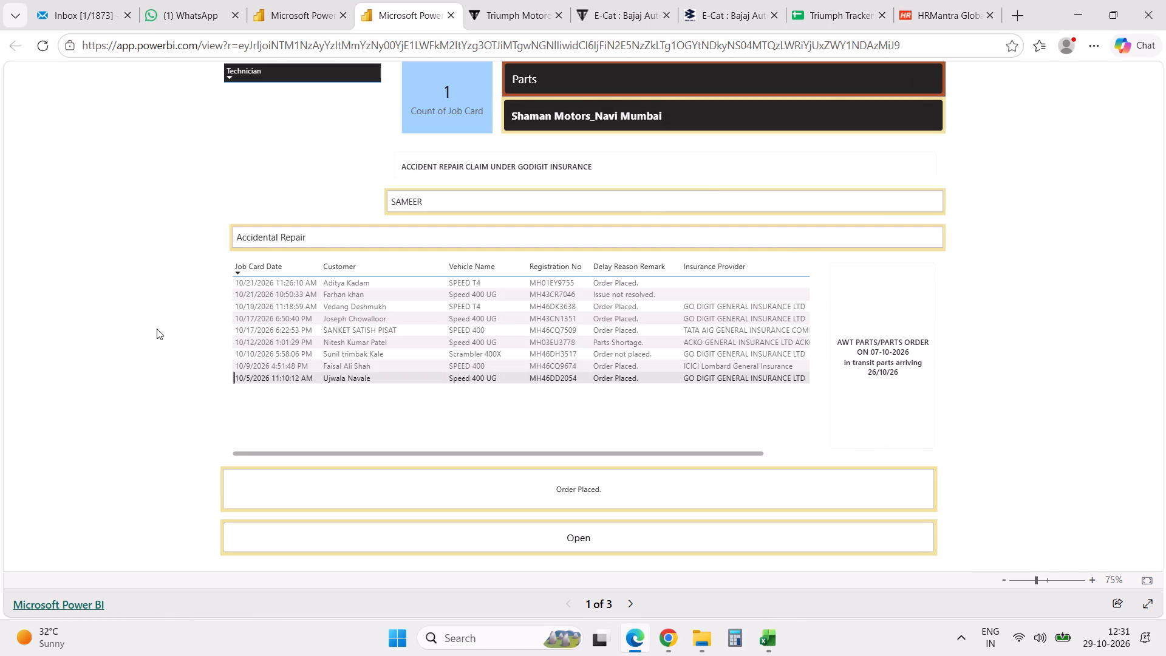
pyautogui.press('F5')
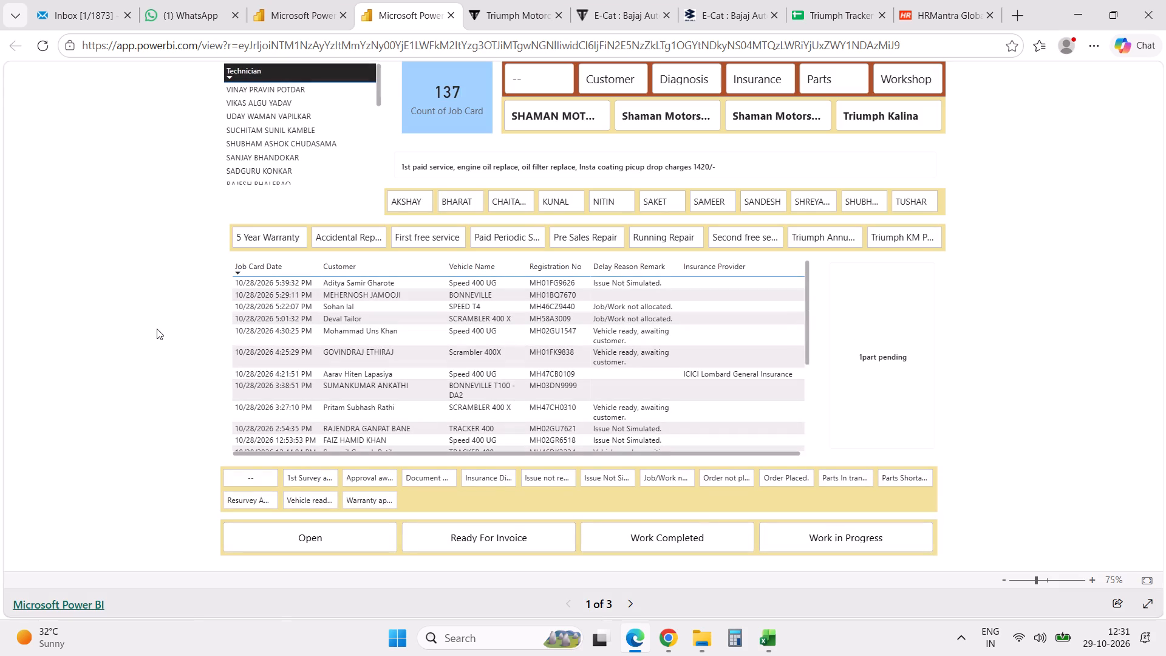
pyautogui.click(837, 86)
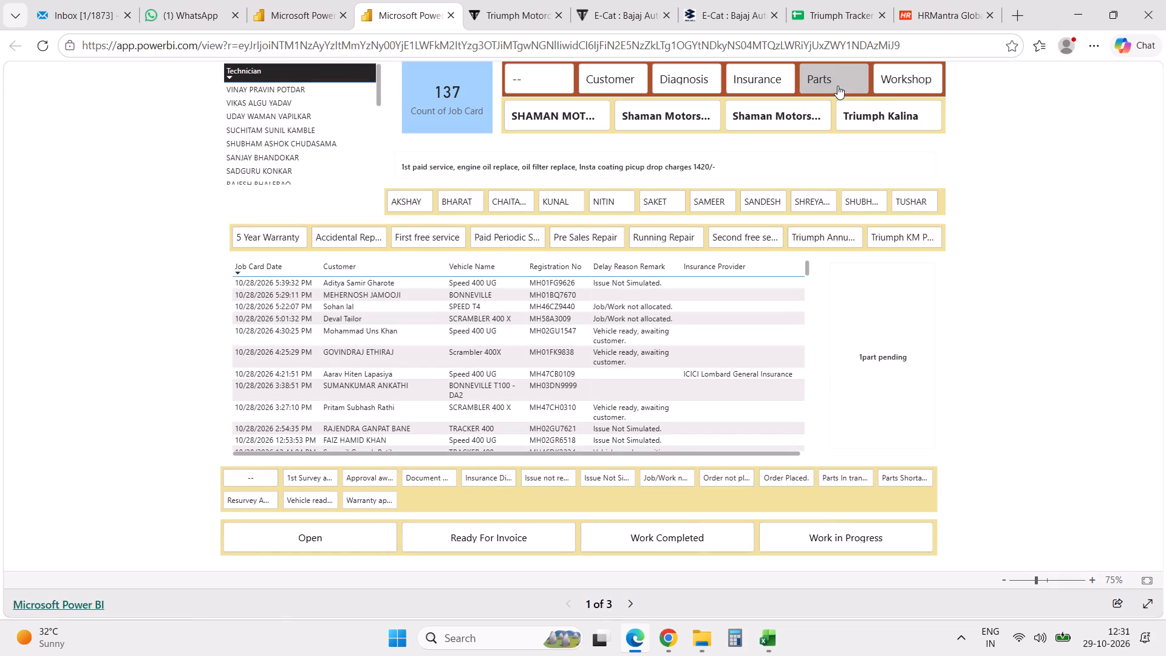
pyautogui.click(788, 112)
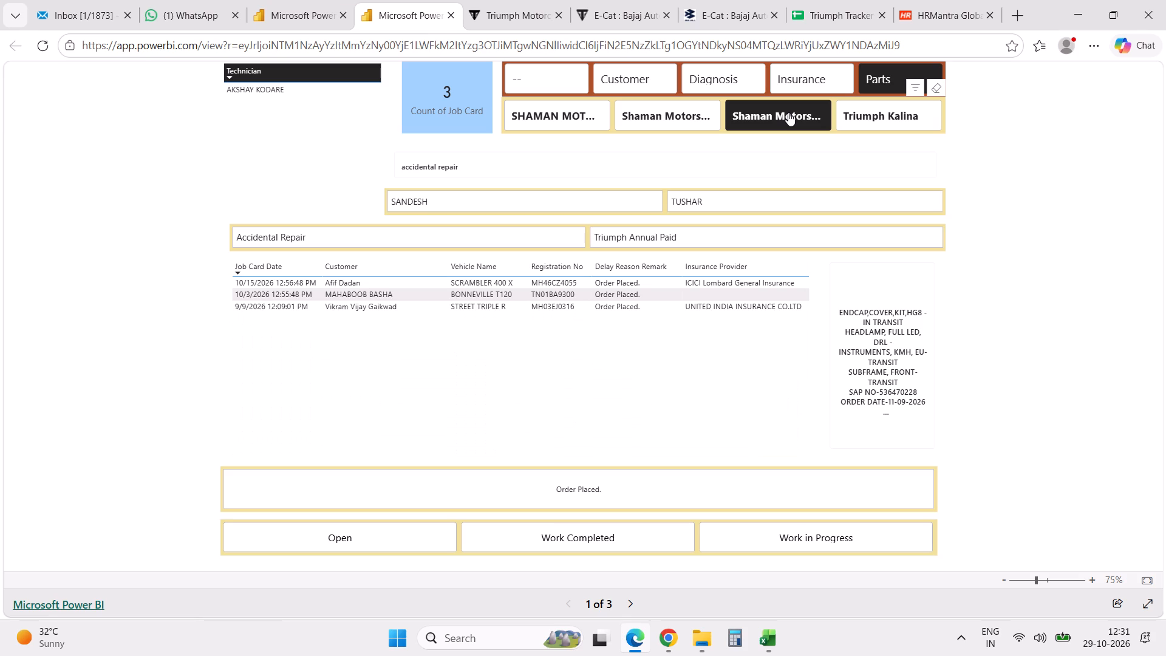
# Start a Snipping Tool screen recording of the area covering the Thane job card table and its remarks box.
pyautogui.press('Print')
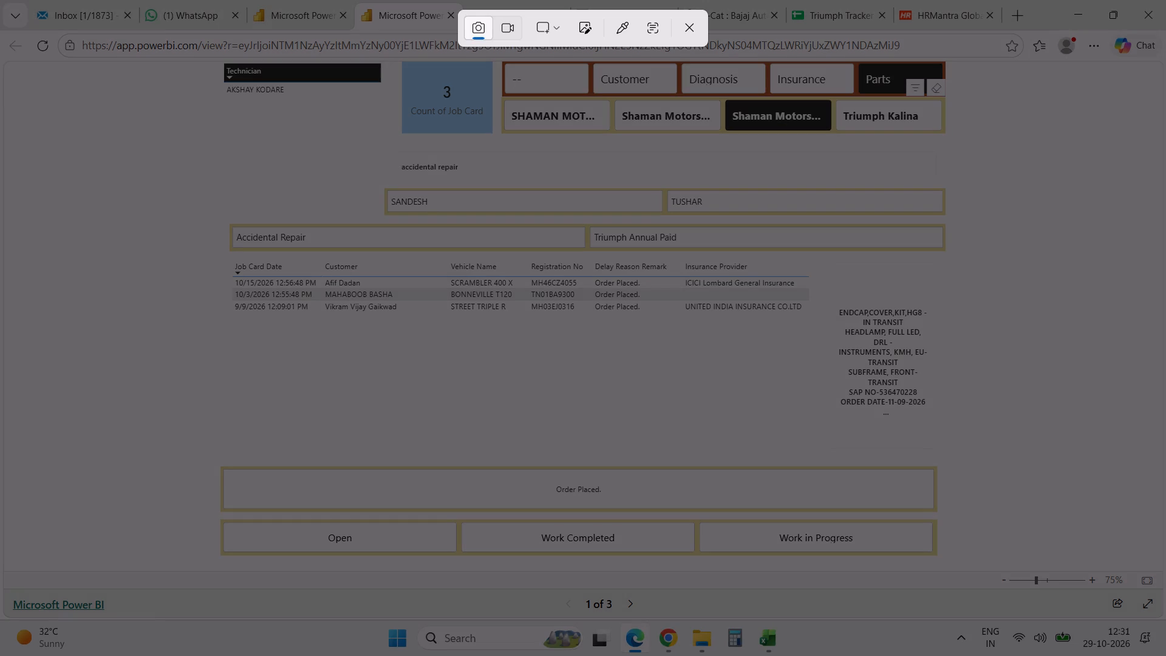
pyautogui.click(510, 29)
pyautogui.moveTo(200, 158); pyautogui.dragTo(949, 442)
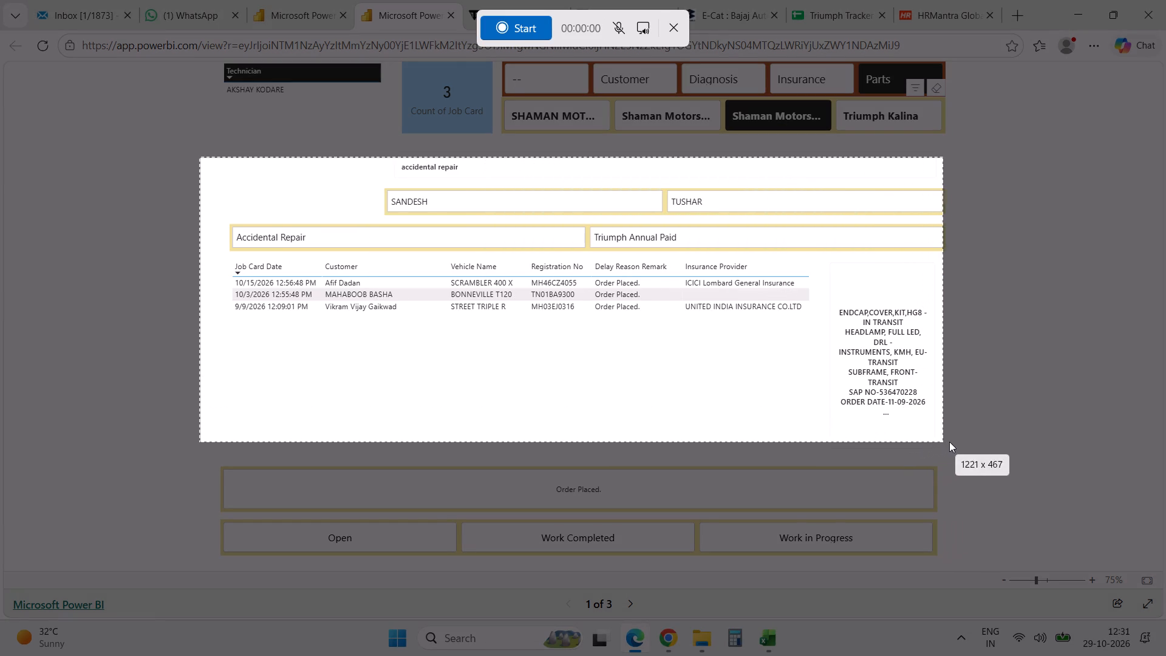
pyautogui.moveTo(949, 442); pyautogui.dragTo(966, 443)
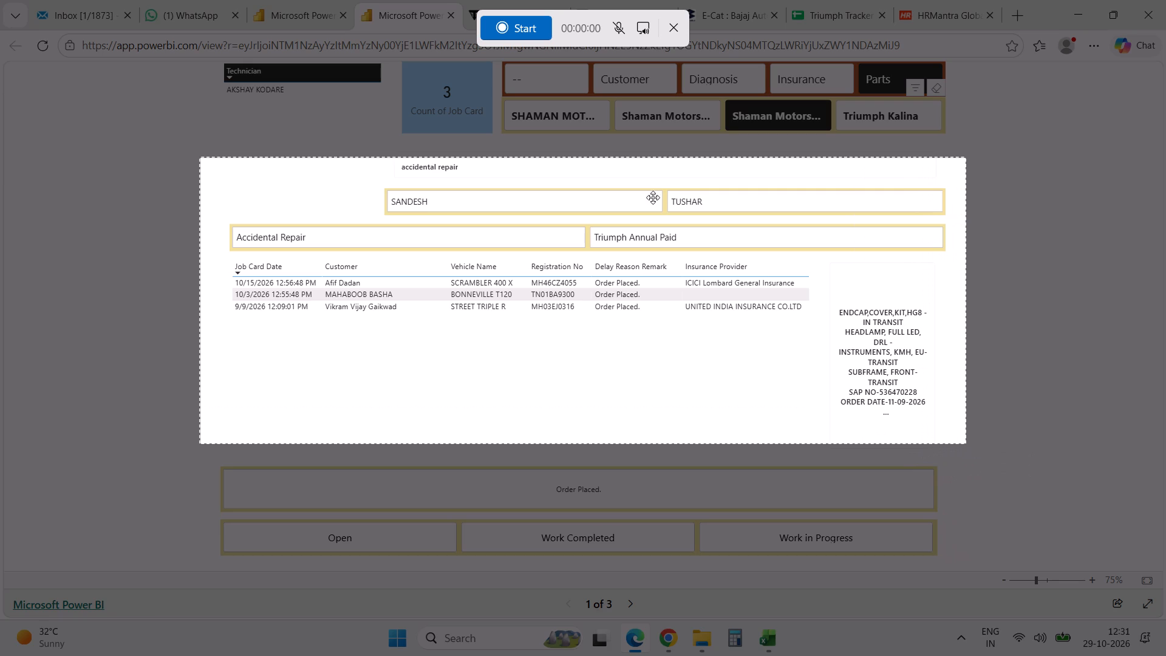
pyautogui.click(517, 24)
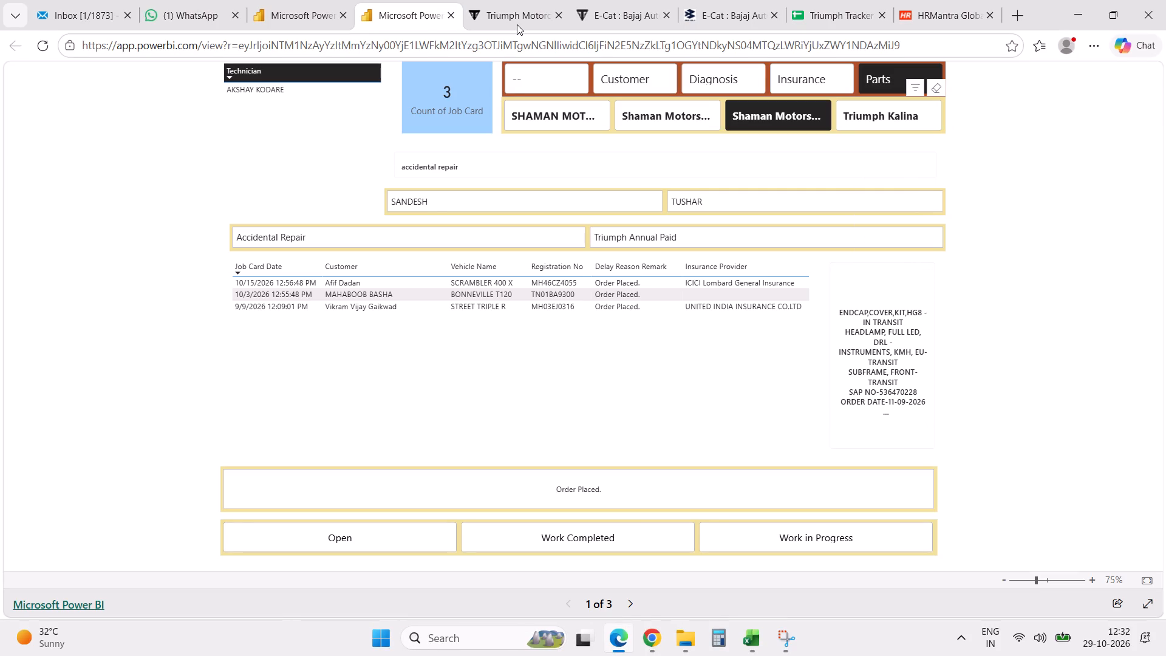
# Show each Thane job card's remarks in turn from 10/15/2026 down to 9/9/2026 for the recording, and stop the recording.
pyautogui.click(513, 283)
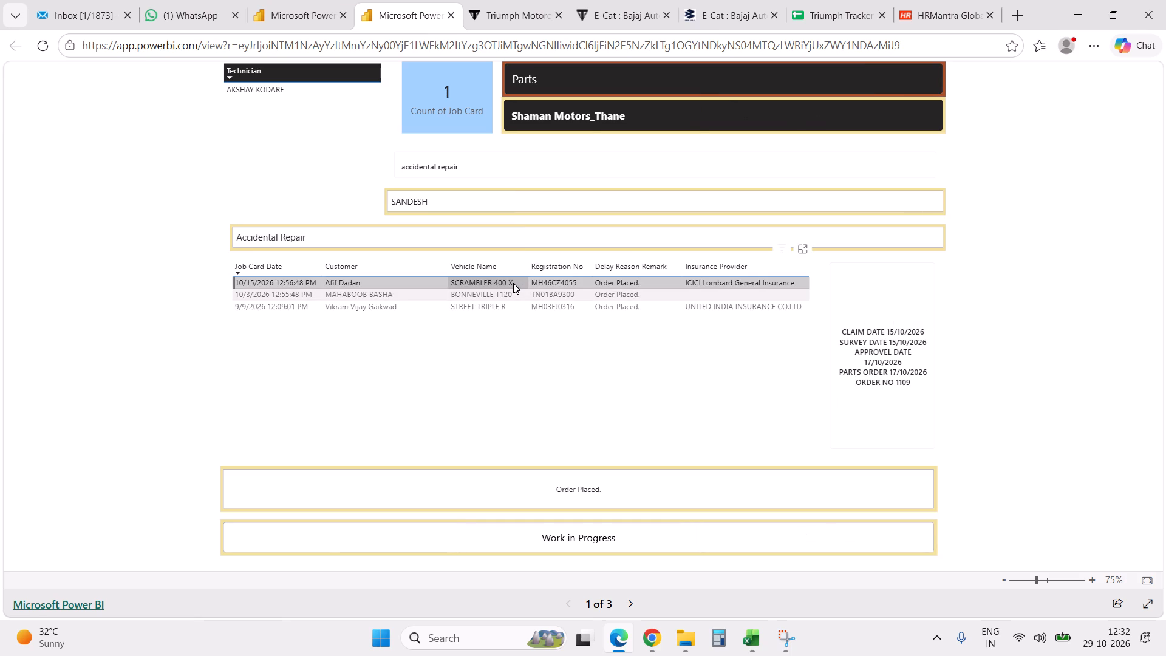
pyautogui.click(499, 295)
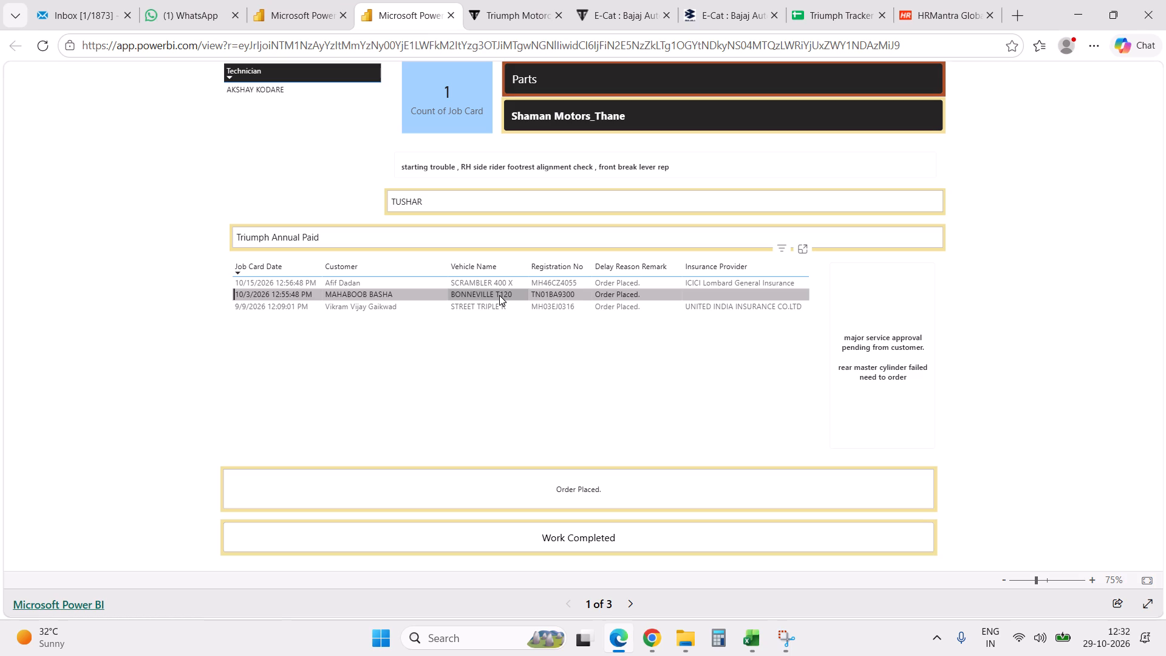
pyautogui.click(499, 307)
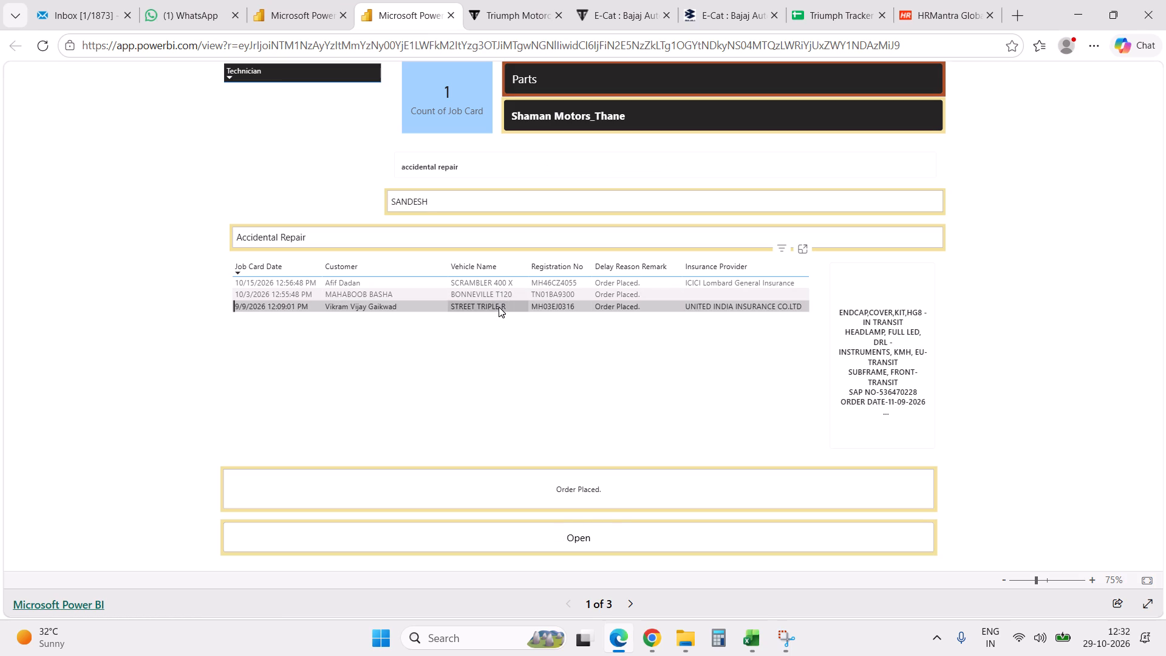
pyautogui.click(530, 28)
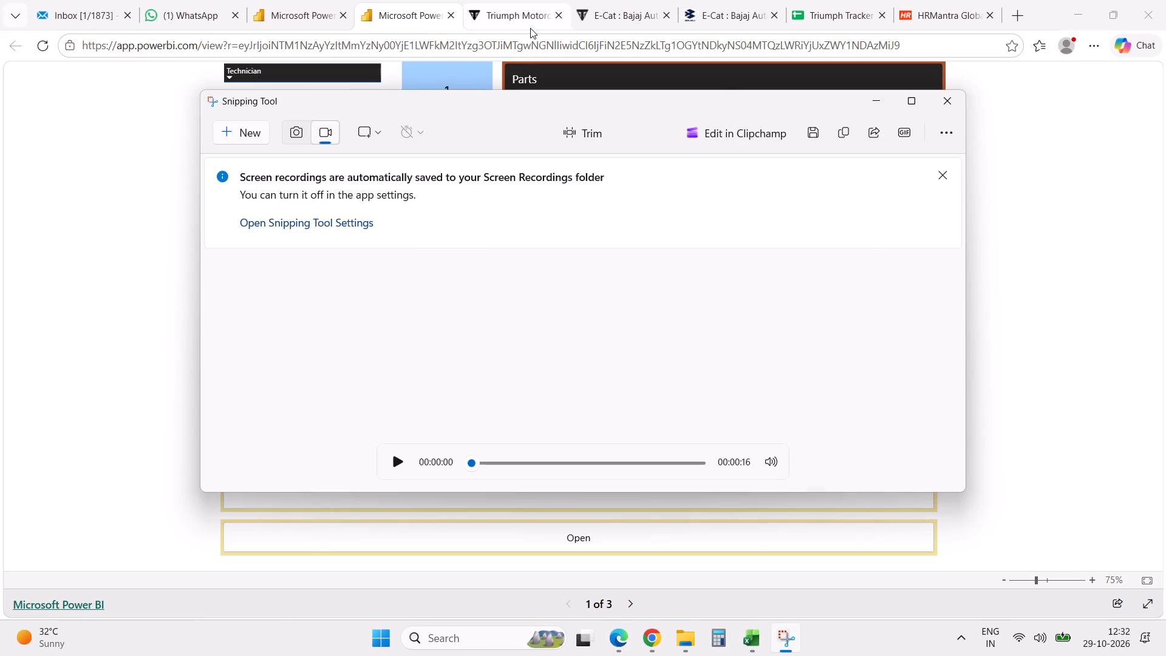
# Save the screen recording as an MP4 named TH PNA in the Videos folder and close Snipping Tool.
pyautogui.click(812, 137)
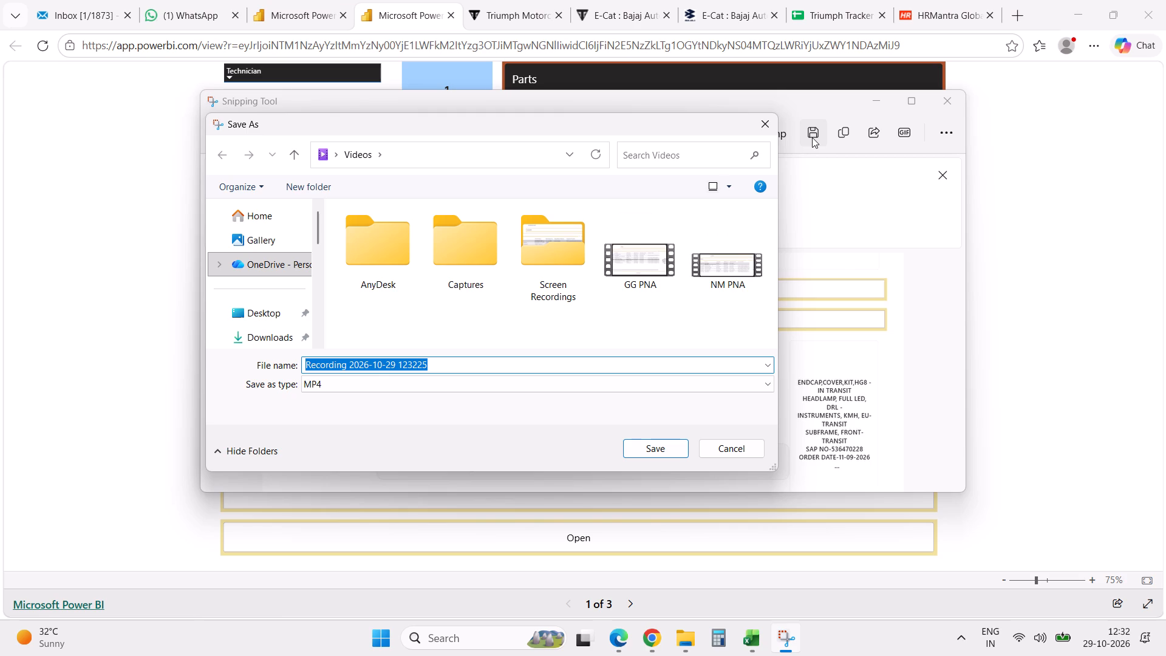
pyautogui.write('TH PNA')
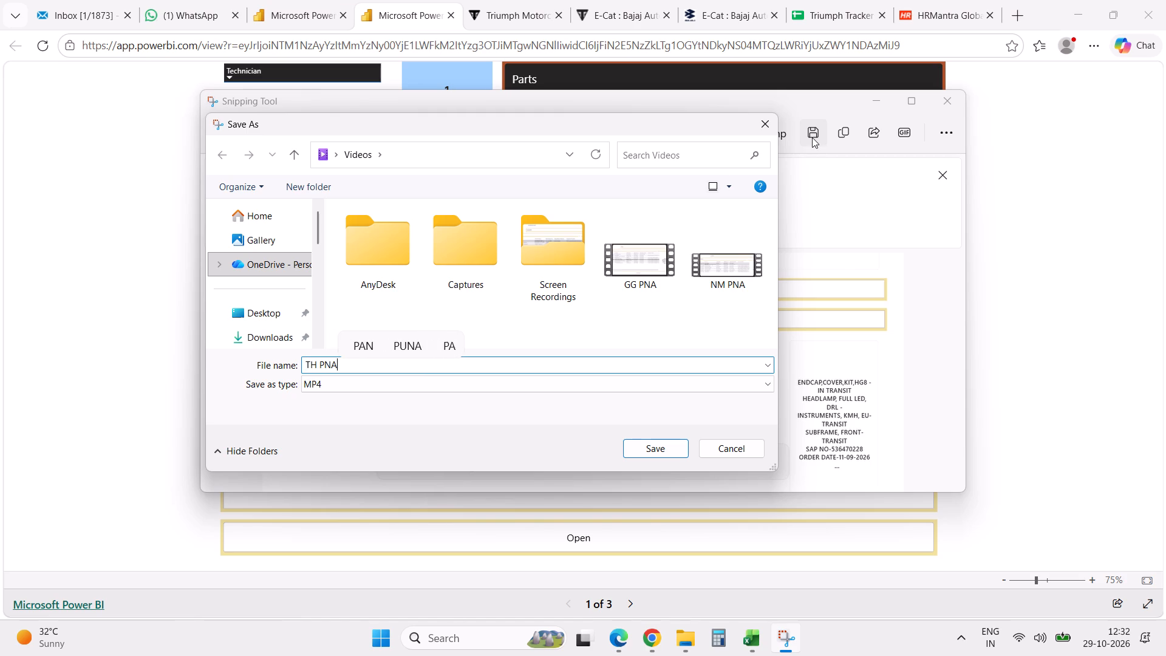
pyautogui.click(640, 446)
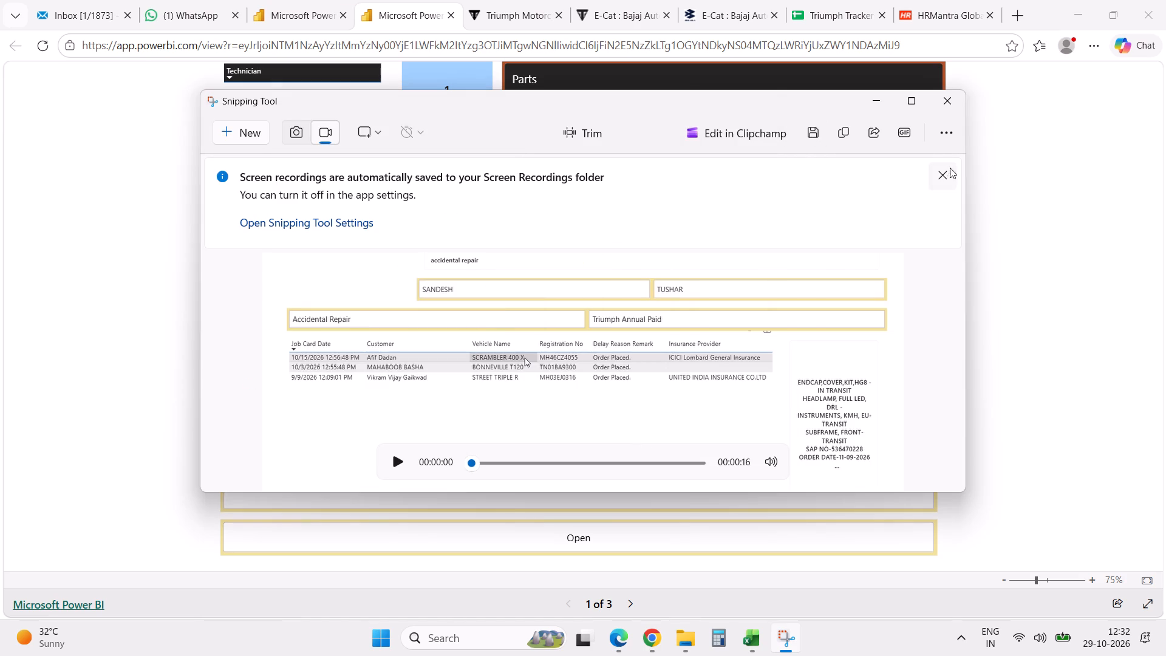
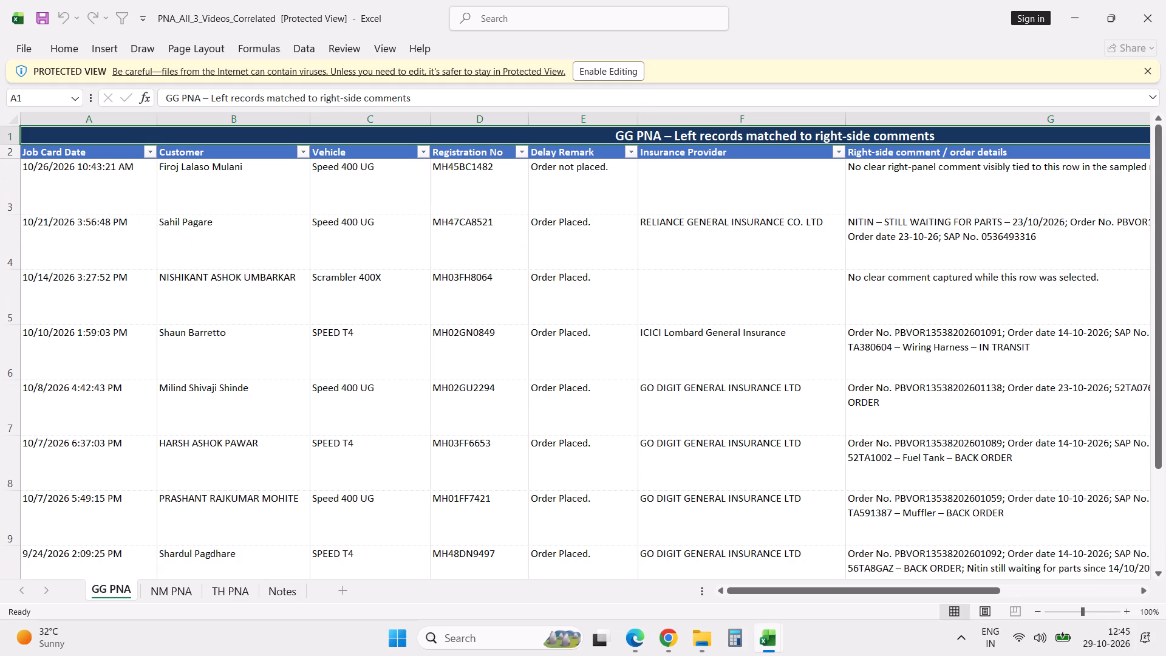
pyautogui.click(616, 79)
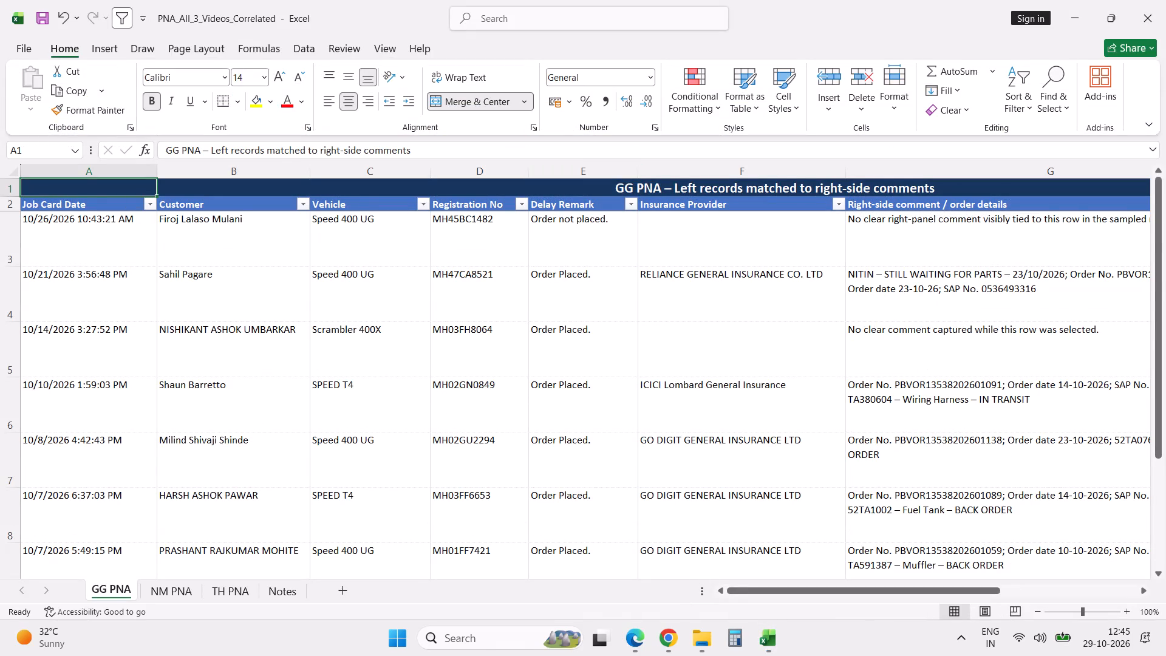
# Auto-fit the height of all rows on the GG PNA sheet.
pyautogui.scroll(-3, 488, 328)
pyautogui.scroll(9, 488, 328)
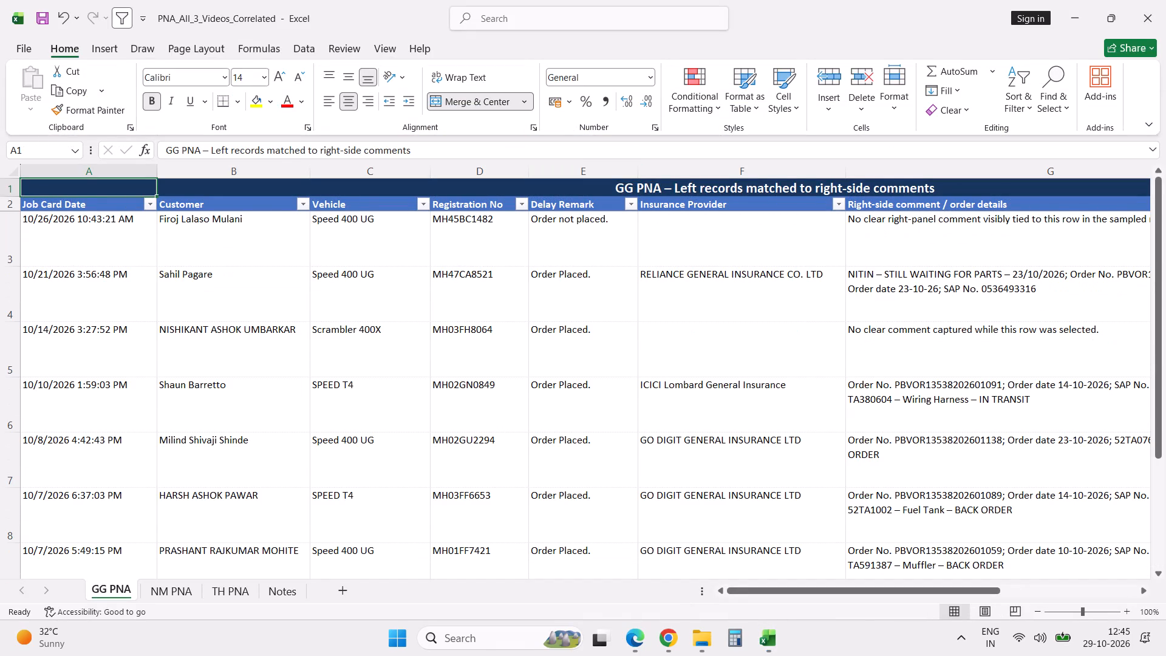
pyautogui.click(15, 171)
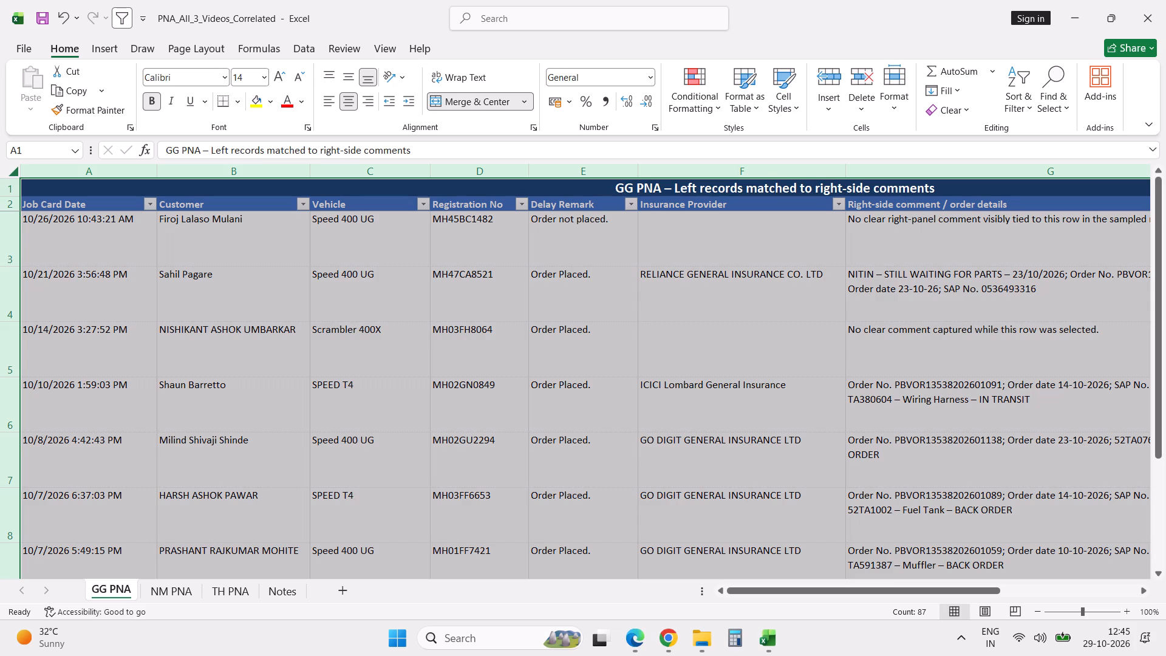
pyautogui.doubleClick(15, 210)
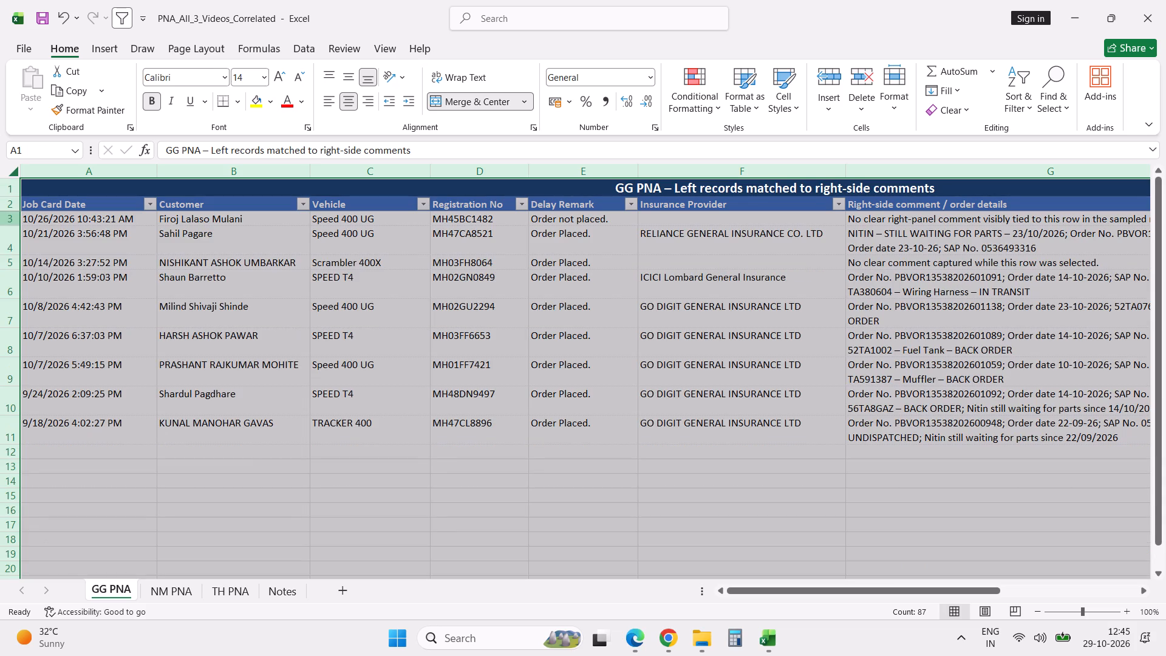
pyautogui.click(135, 338)
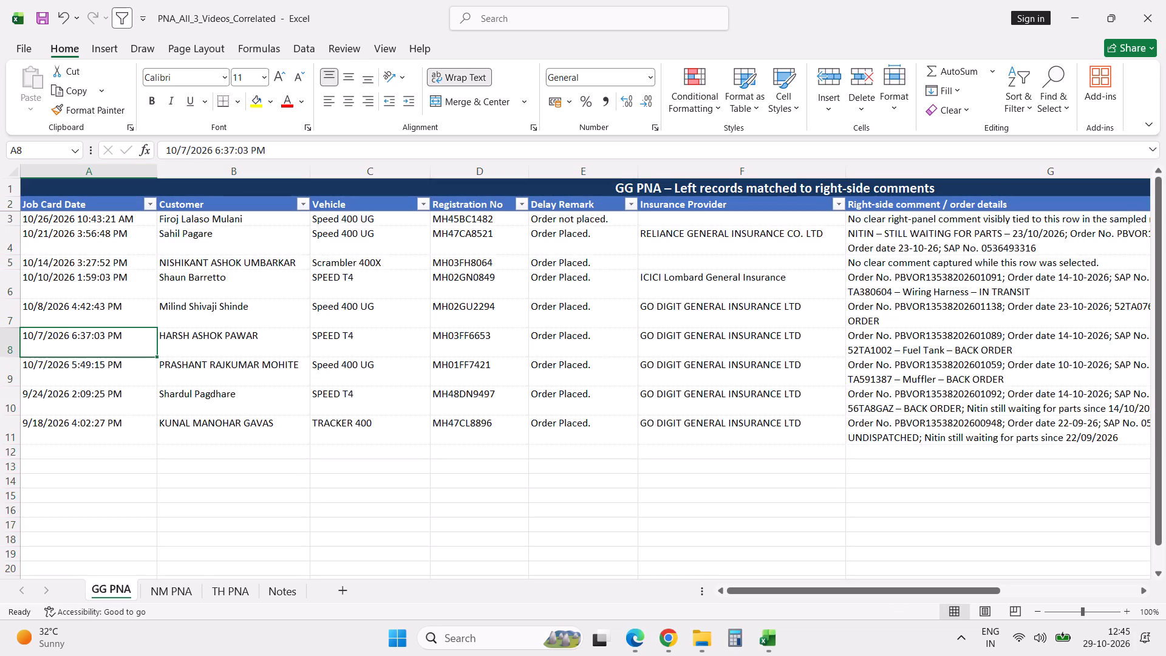
# Insert a blank column before Job Card Date on the GG PNA sheet.
pyautogui.click(99, 173)
pyautogui.hotkey('ctrl', '+')
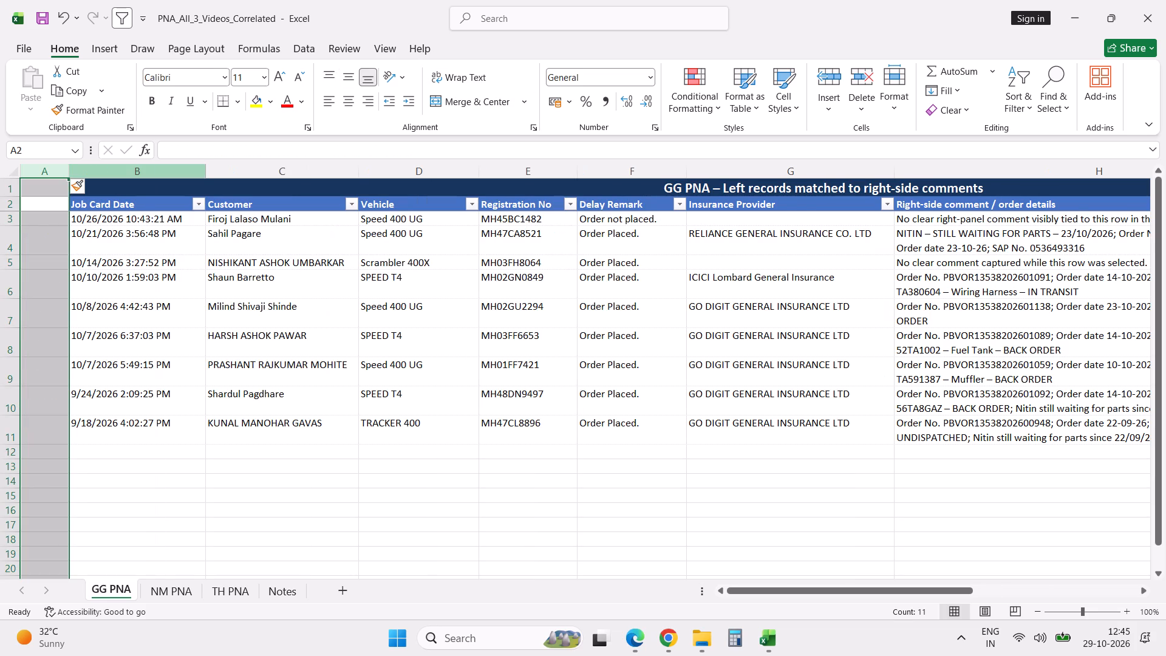
# Copy the NM PNA table with its header row and paste it below the GG PNA records at B12.
pyautogui.click(175, 592)
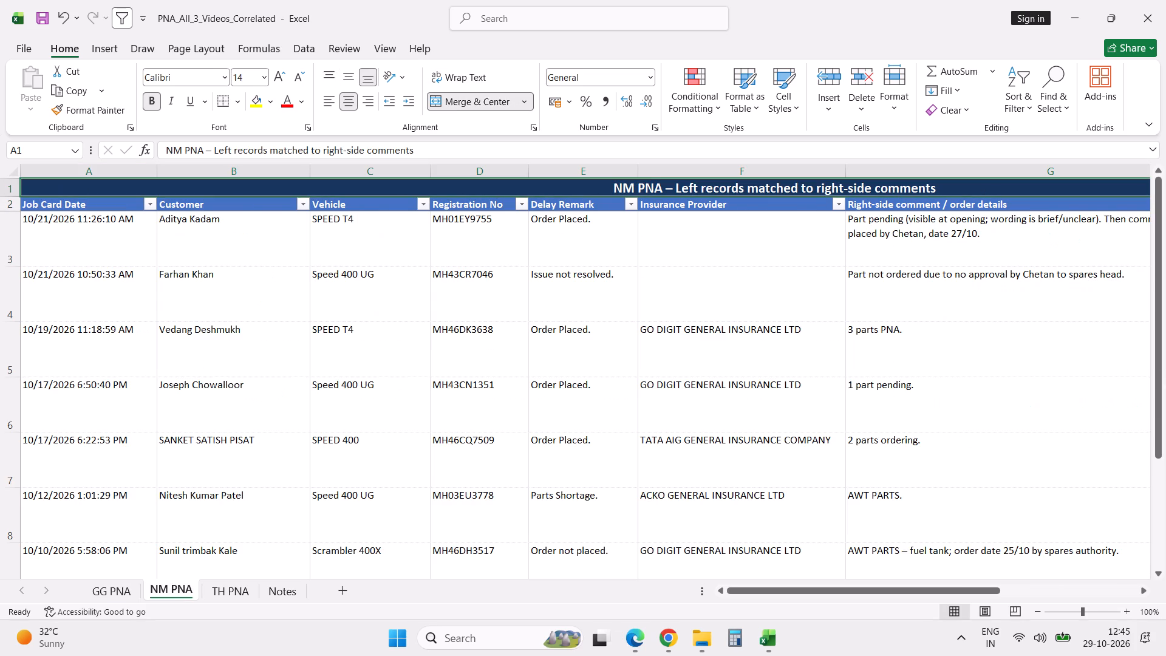
pyautogui.click(69, 205)
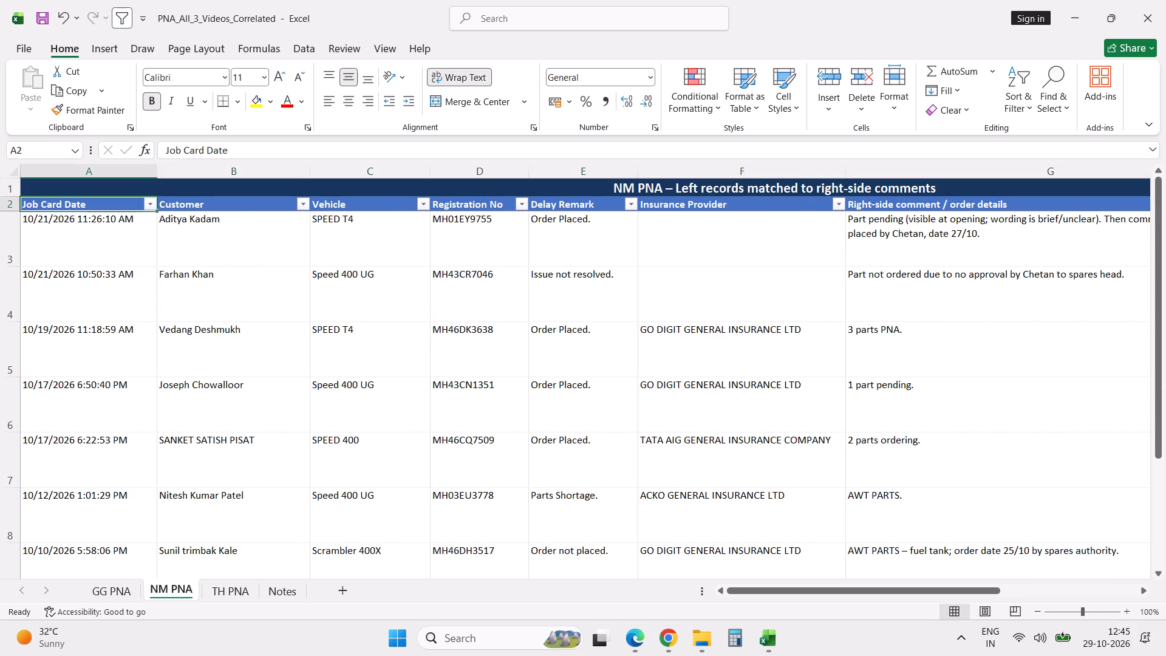
pyautogui.hotkey('ctrl', 'shift', 'Down')
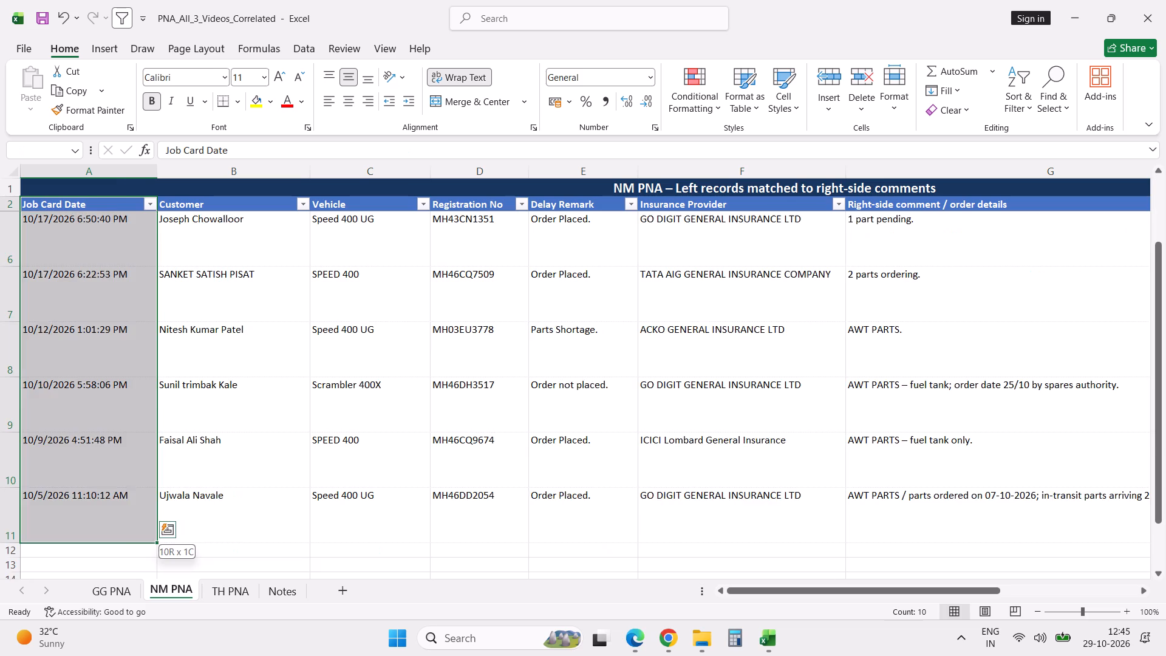
pyautogui.hotkey('ctrl', 'shift', 'Right')
pyautogui.hotkey('ctrl', 'c')
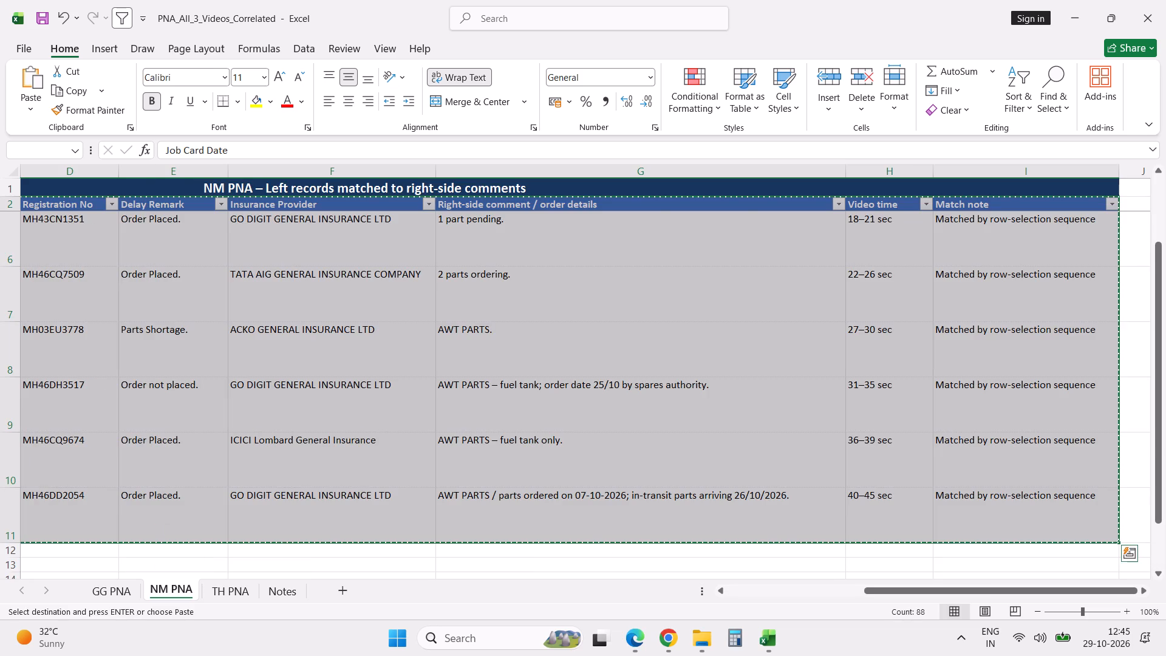
pyautogui.click(111, 591)
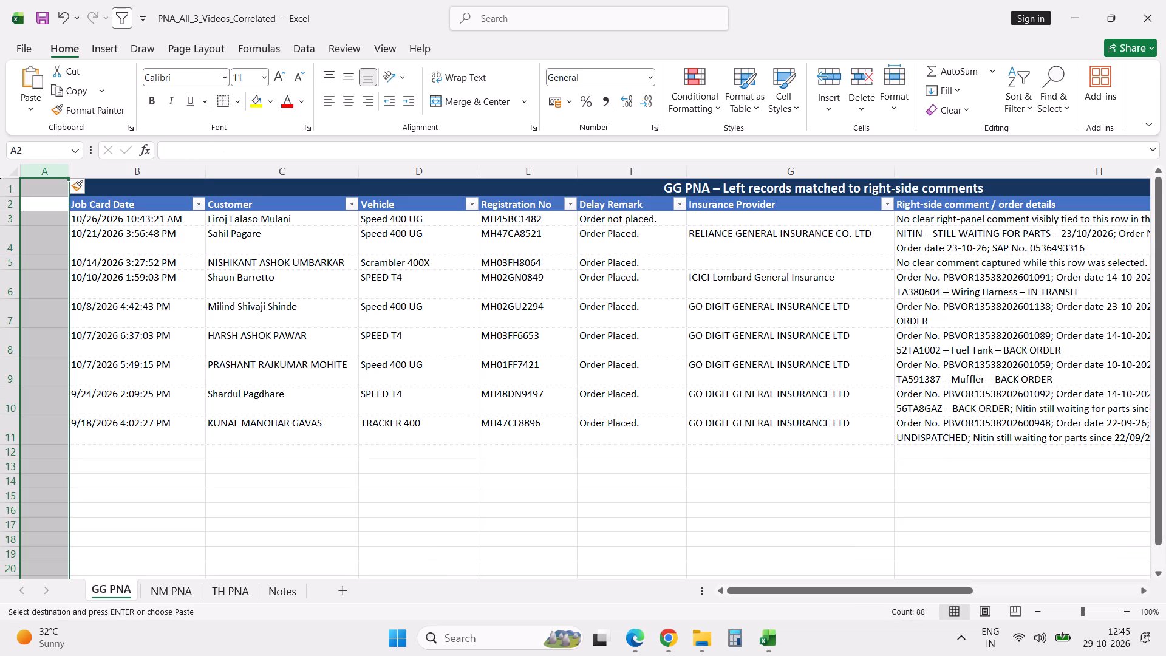
pyautogui.click(117, 448)
pyautogui.hotkey('ctrl', 'v')
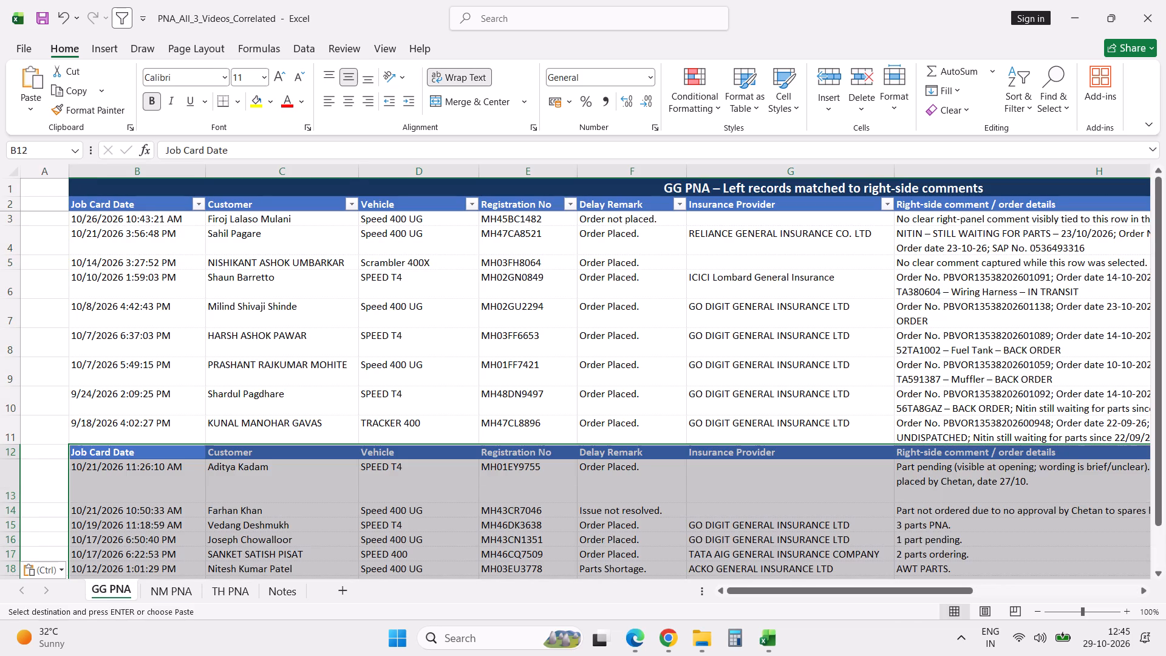
# Enter Goregaon in A3 and fill it down to A11 beside the GG PNA records.
pyautogui.click(46, 222)
pyautogui.scroll(8, 46, 222)
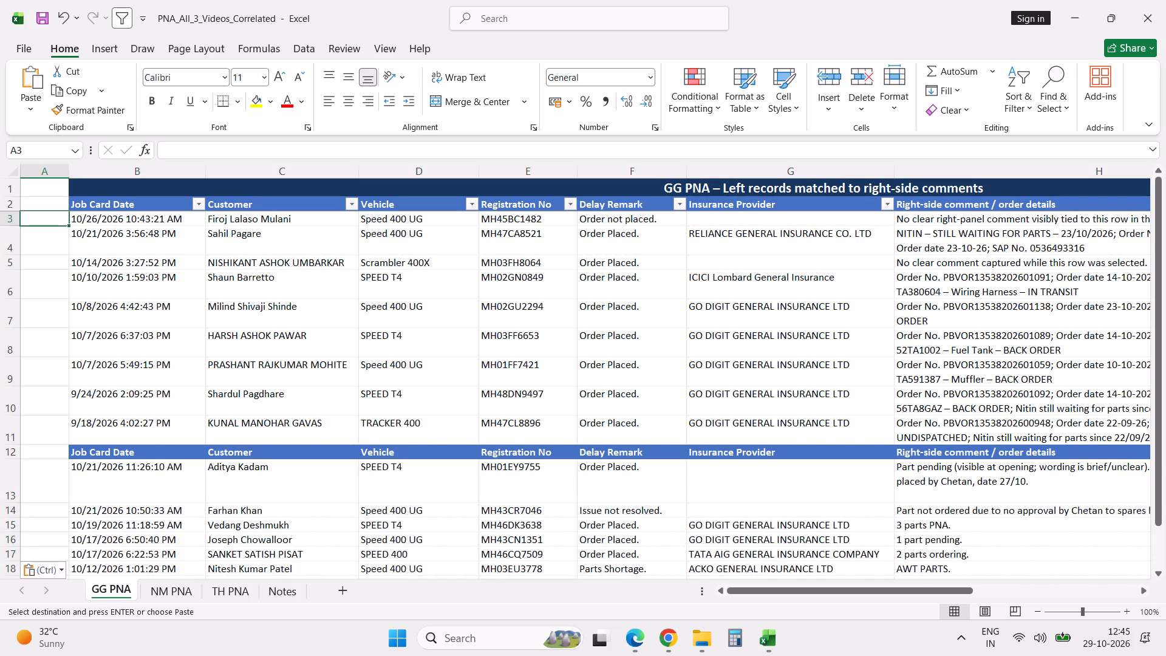
pyautogui.write('Goregaon')
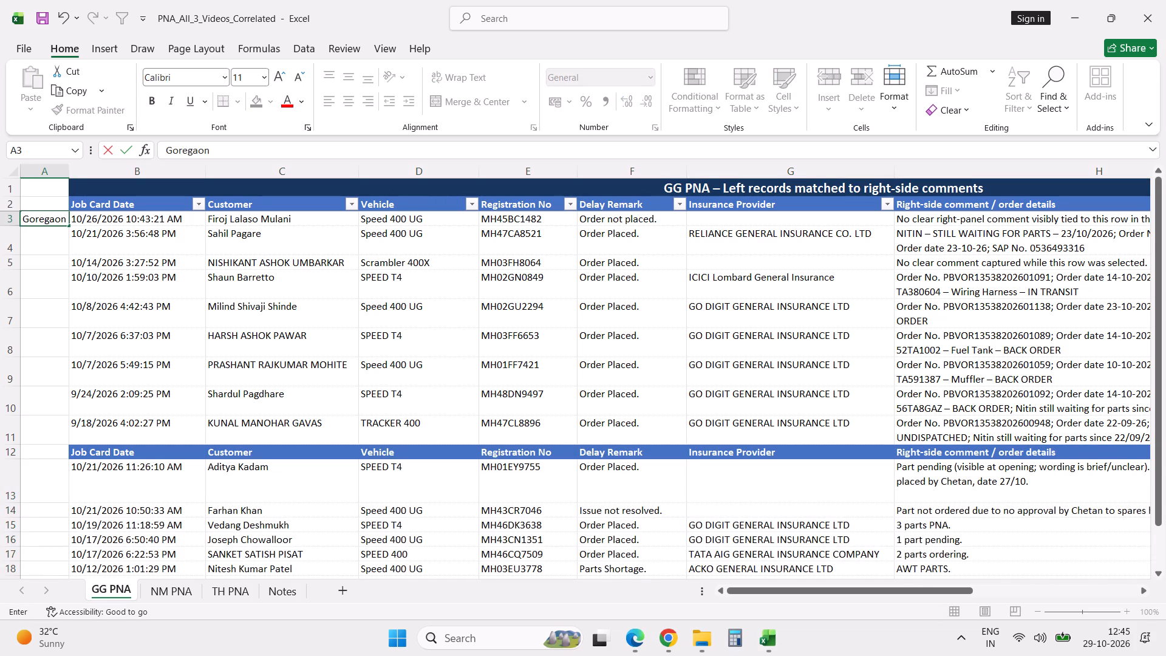
pyautogui.press('Return')
pyautogui.press('Up')
pyautogui.hotkey('shift', 'Down')
pyautogui.hotkey('shift', 'Down')
pyautogui.hotkey('shift', 'Down')
pyautogui.hotkey('shift', 'Down')
pyautogui.hotkey('shift', 'Down')
pyautogui.hotkey('shift', 'Down')
pyautogui.hotkey('shift', 'Down')
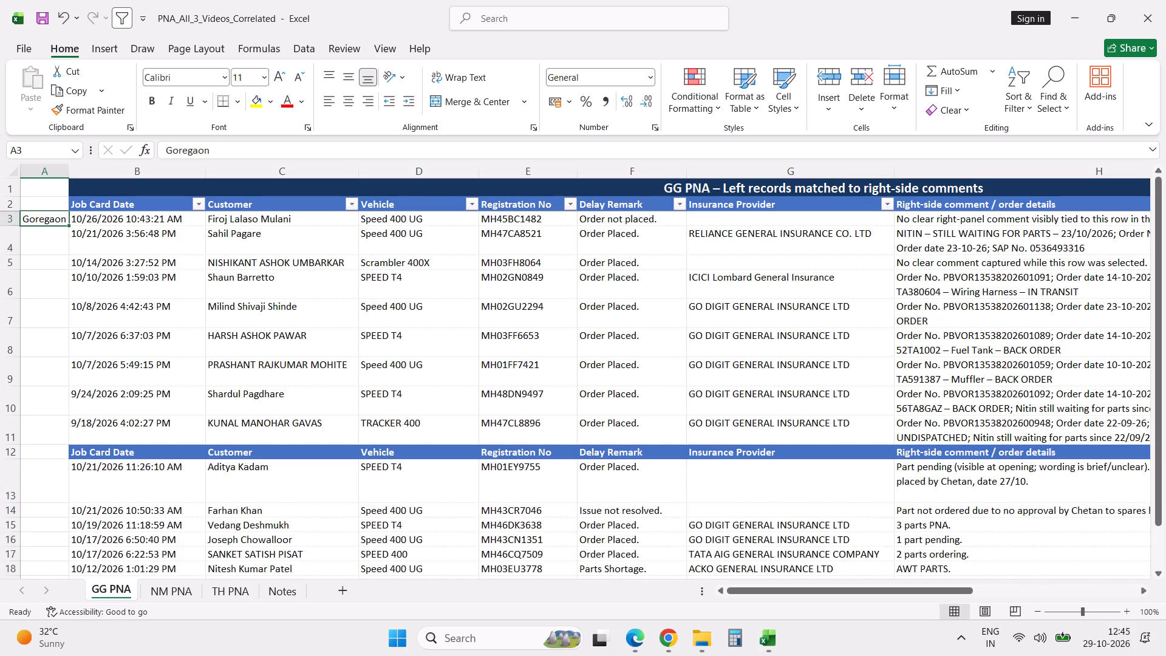
pyautogui.hotkey('shift', 'Down')
pyautogui.hotkey('ctrl', 'd')
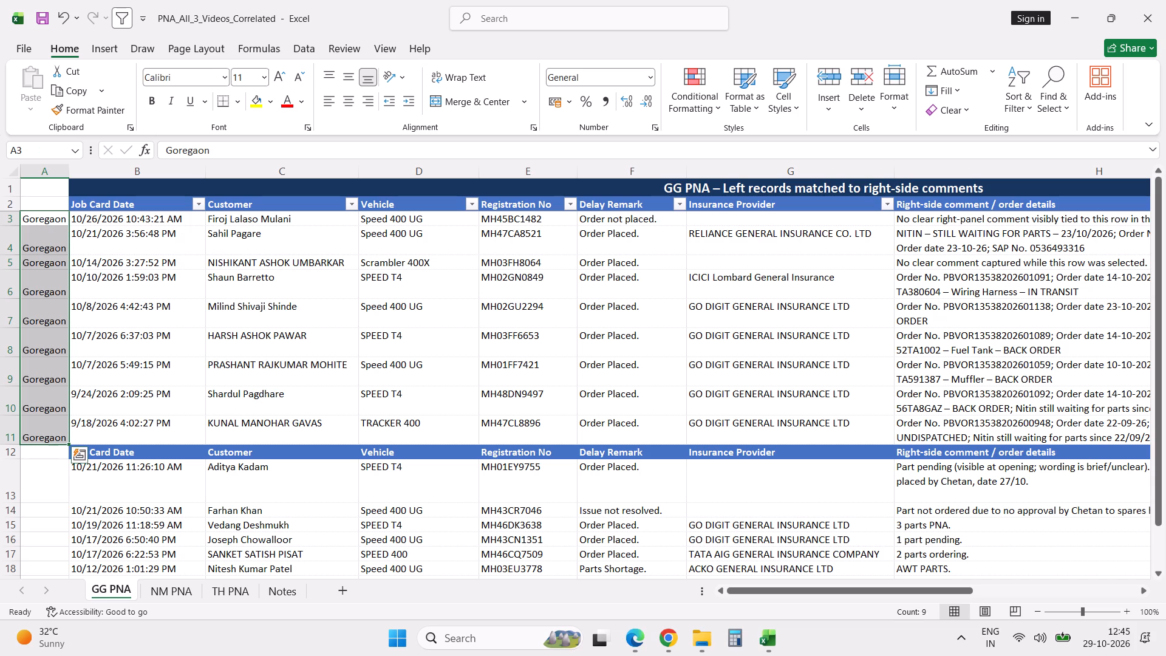
# Enter Navi Mumbai in A13 and fill it down to A21 beside the pasted NM PNA records.
pyautogui.click(55, 486)
pyautogui.write('Na')
pyautogui.write('vi Mumbai')
pyautogui.press('Return')
pyautogui.press('Up')
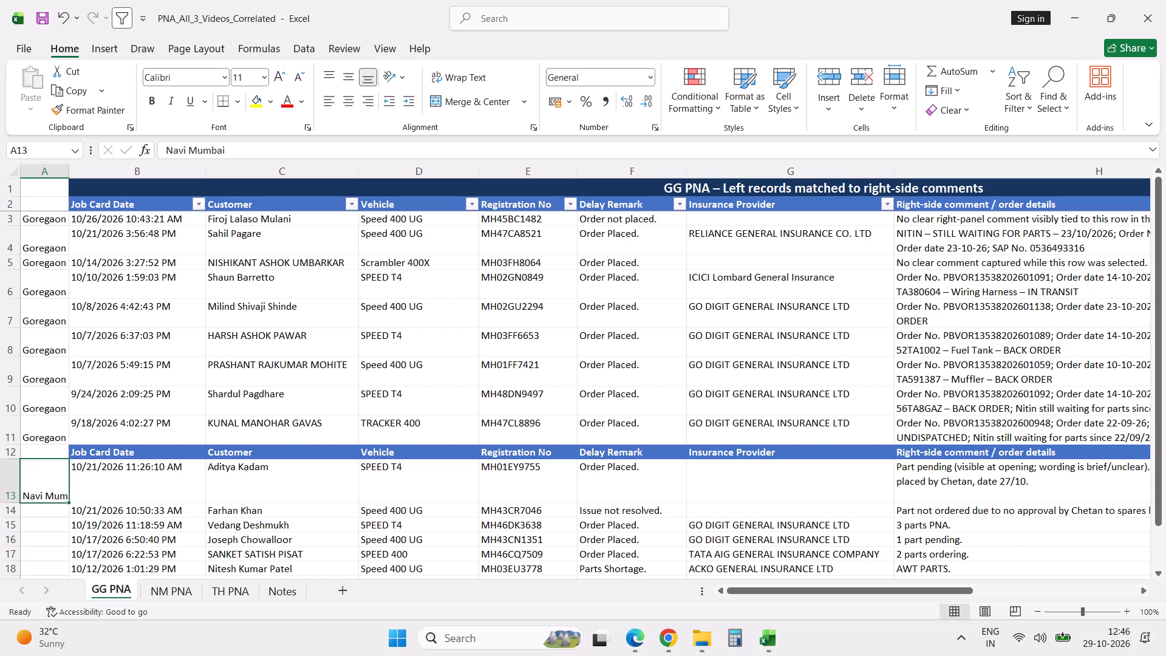
pyautogui.hotkey('shift', 'Down')
pyautogui.hotkey('shift', 'Down')
pyautogui.hotkey('shift', 'Down')
pyautogui.hotkey('shift', 'Down')
pyautogui.hotkey('shift', 'Down')
pyautogui.hotkey('shift', 'Down')
pyautogui.hotkey('shift', 'Down')
pyautogui.hotkey('shift', 'Down')
pyautogui.hotkey('shift', 'Down')
pyautogui.hotkey('shift', 'Down')
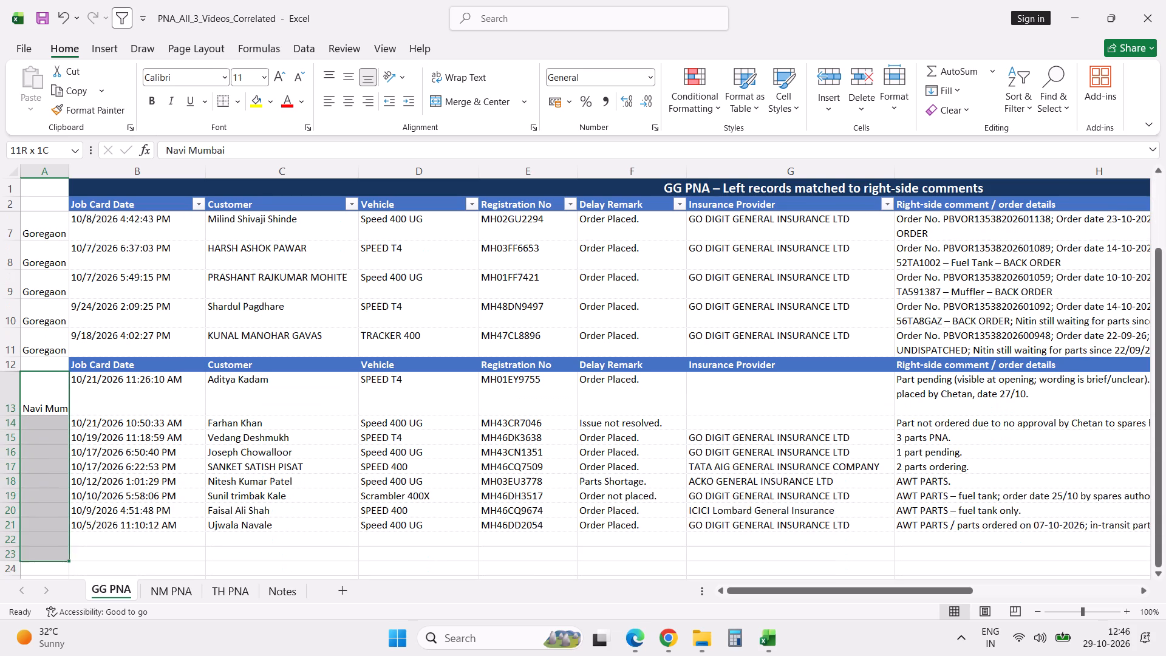
pyautogui.hotkey('shift', 'Up')
pyautogui.hotkey('shift', 'Up')
pyautogui.hotkey('ctrl', 'd')
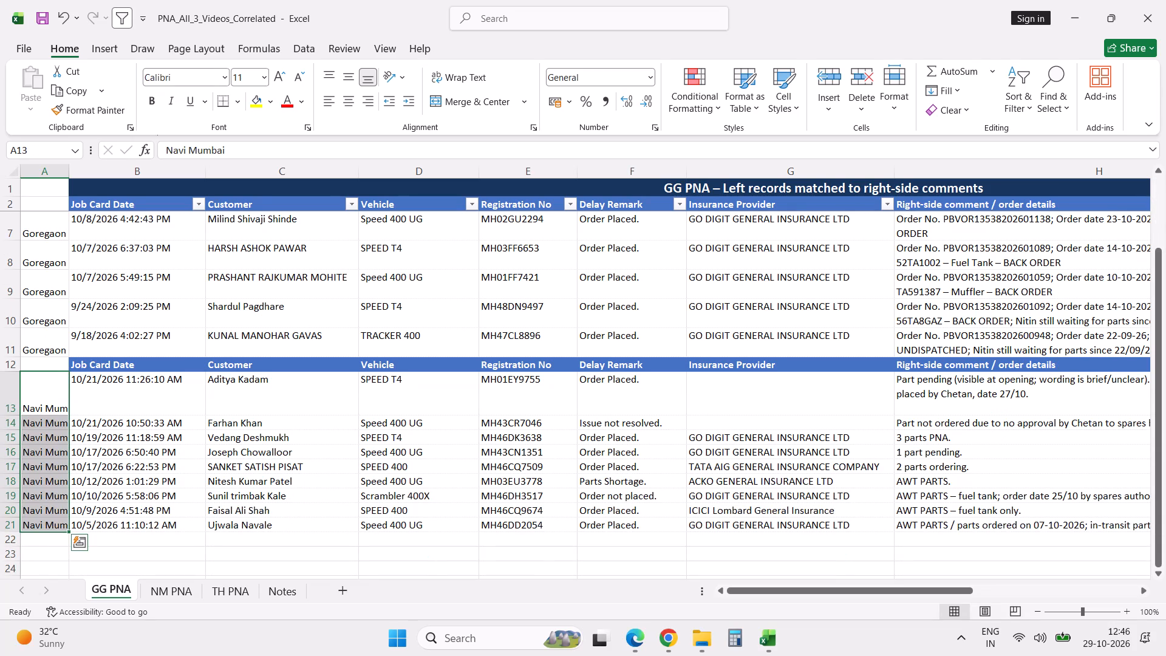
# Copy the TH PNA table with its header row and paste it below the Navi Mumbai records on GG PNA at B22.
pyautogui.click(236, 589)
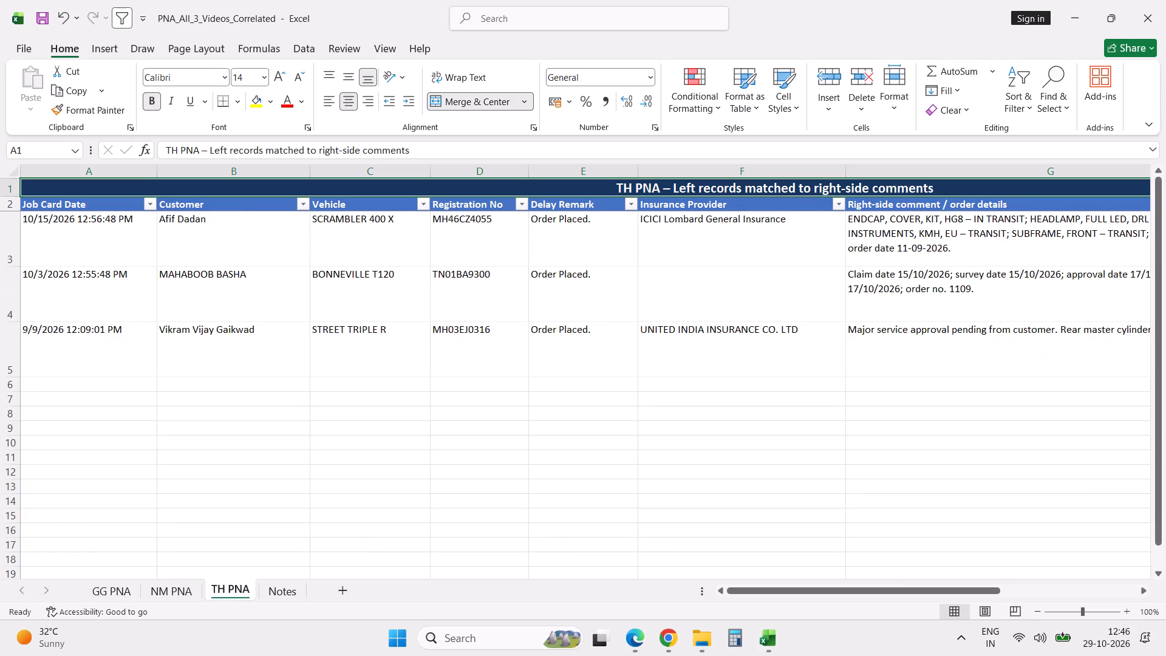
pyautogui.click(70, 208)
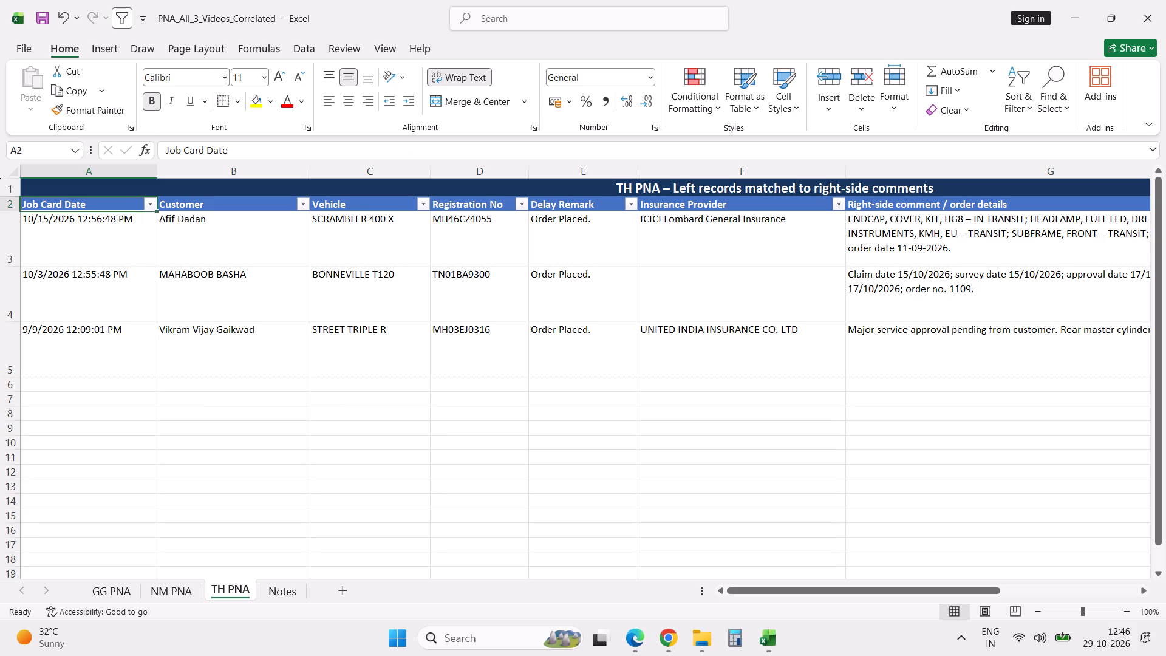
pyautogui.hotkey('ctrl', 'shift', 'Down')
pyautogui.hotkey('shift', 'Right')
pyautogui.hotkey('ctrl', 'shift', 'Right')
pyautogui.hotkey('ctrl', 'c')
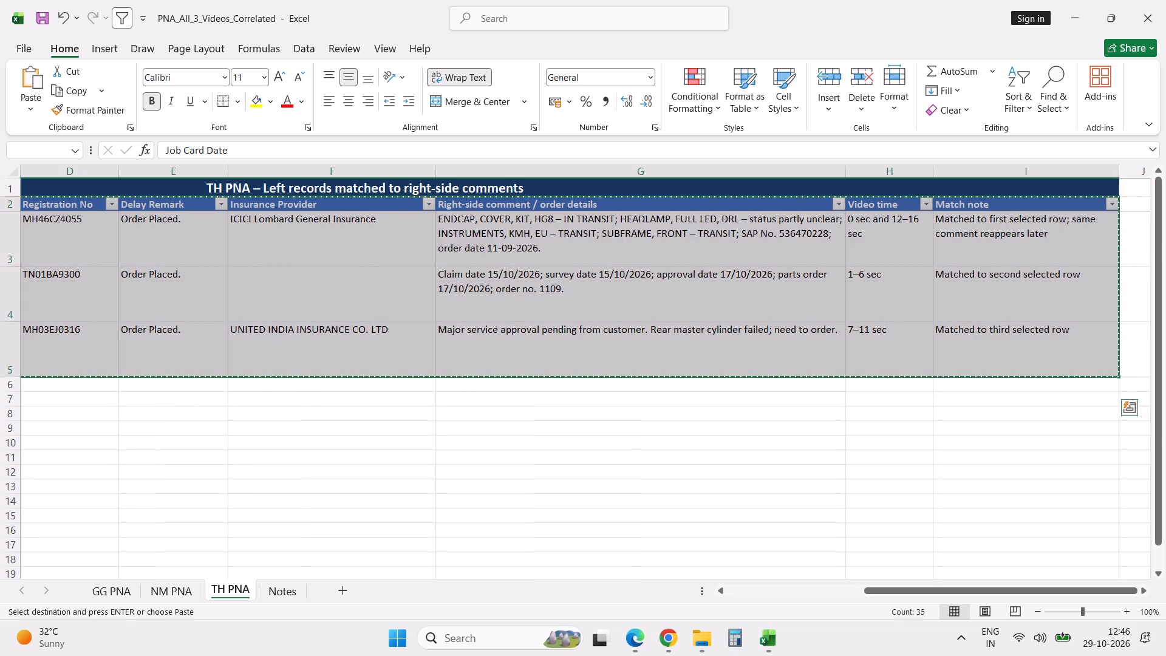
pyautogui.click(114, 595)
pyautogui.click(132, 542)
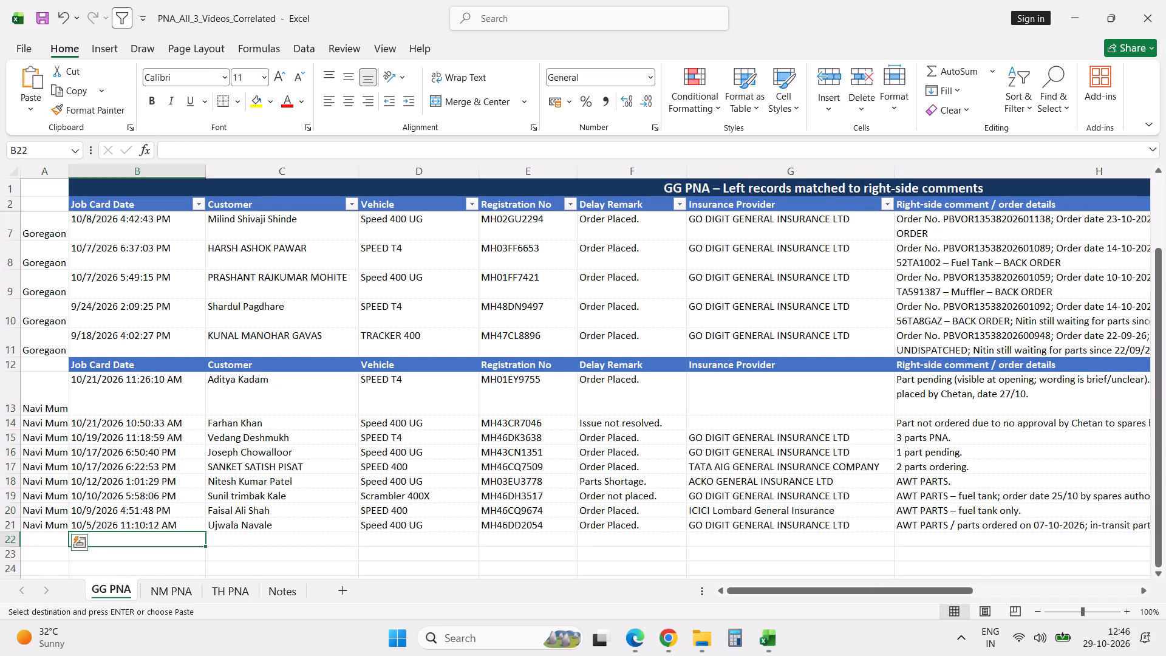
pyautogui.hotkey('ctrl', 'v')
# Enter Thane in A23 and fill it down to A25 beside the pasted TH PNA records.
pyautogui.click(52, 555)
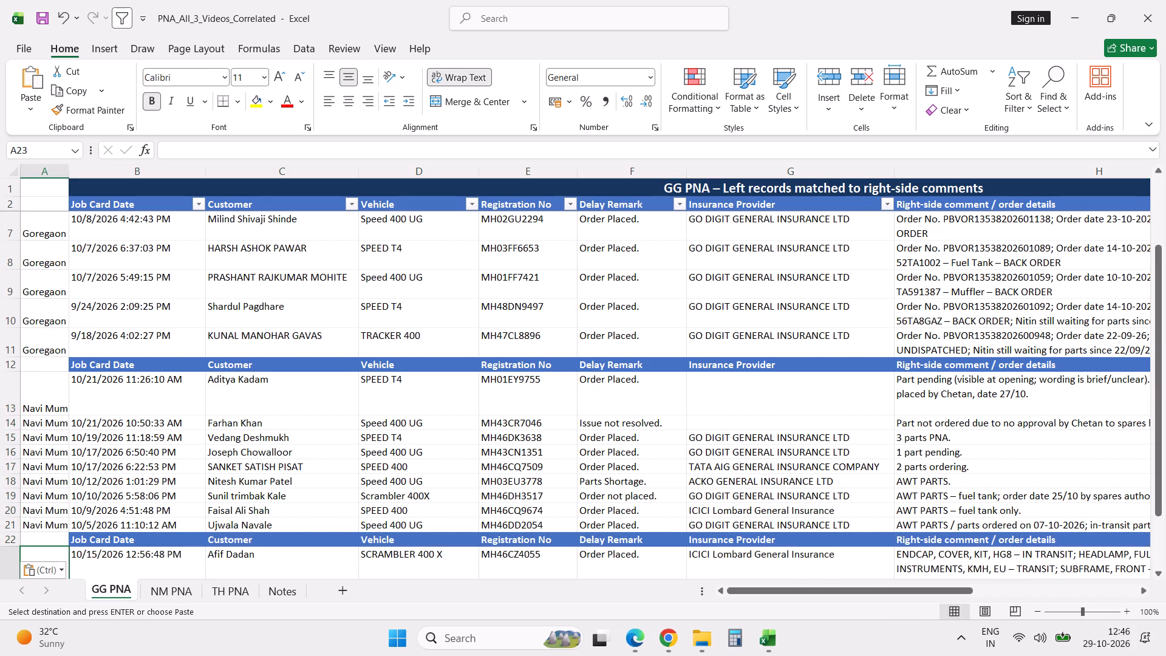
pyautogui.write('Thane')
pyautogui.press('Return')
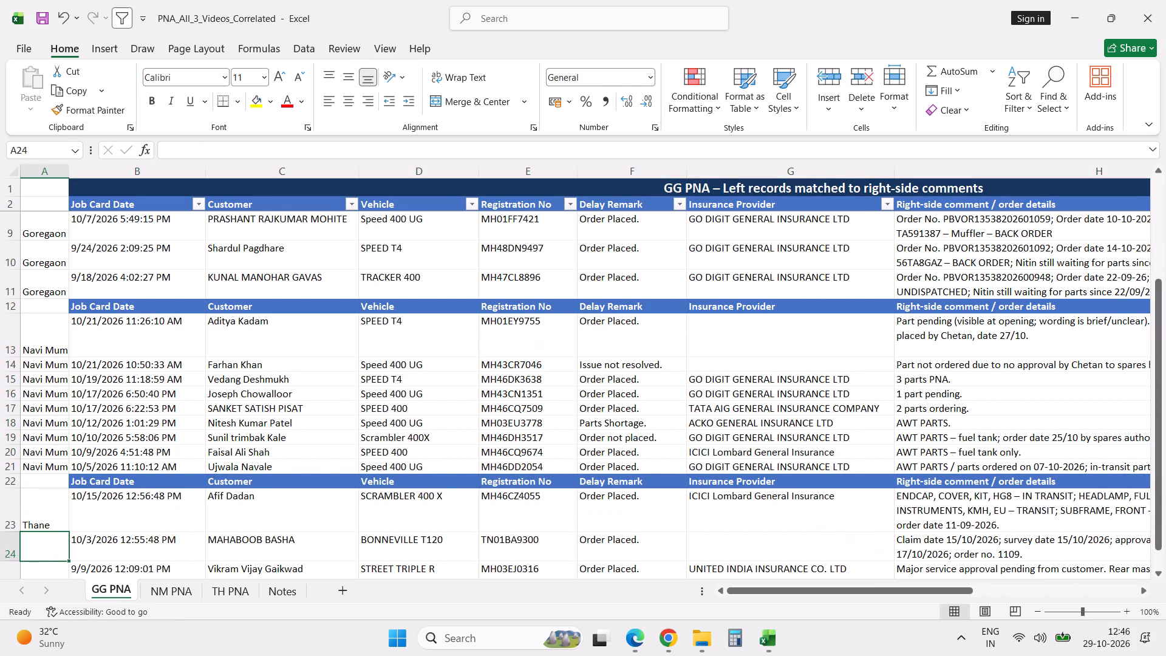
pyautogui.hotkey('ctrl', 'd')
pyautogui.press('Down')
pyautogui.hotkey('ctrl', 'd')
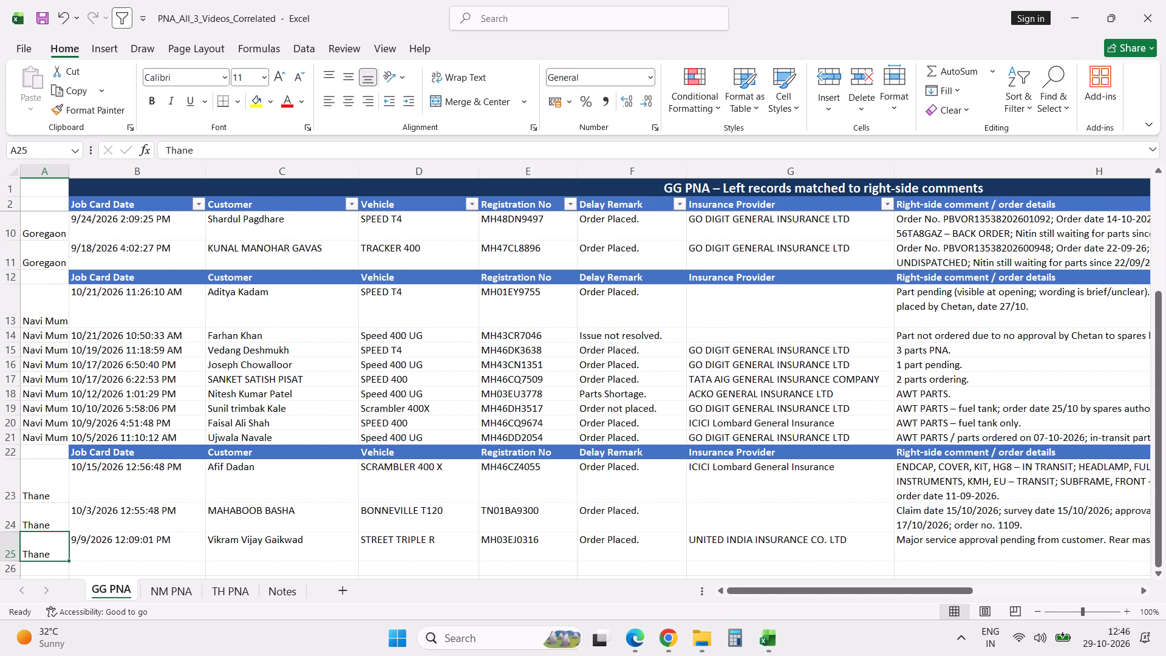
# Delete the two repeated header rows above the Navi Mumbai and Thane records.
pyautogui.scroll(13, 203, 409)
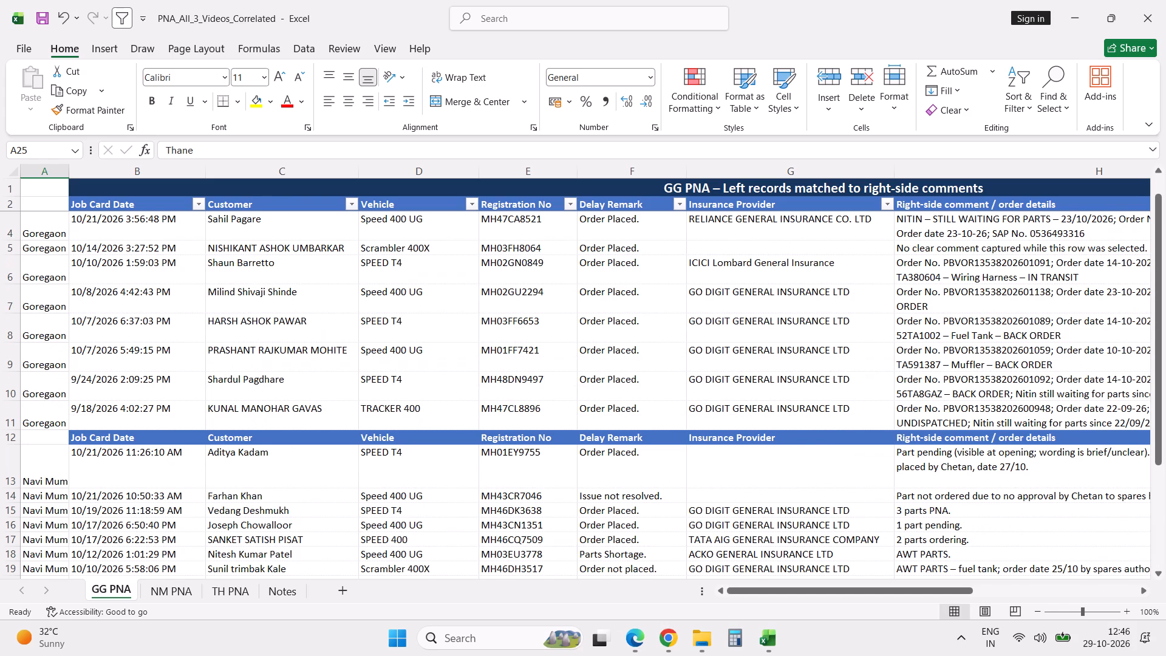
pyautogui.click(12, 451)
pyautogui.hotkey('ctrl', '-')
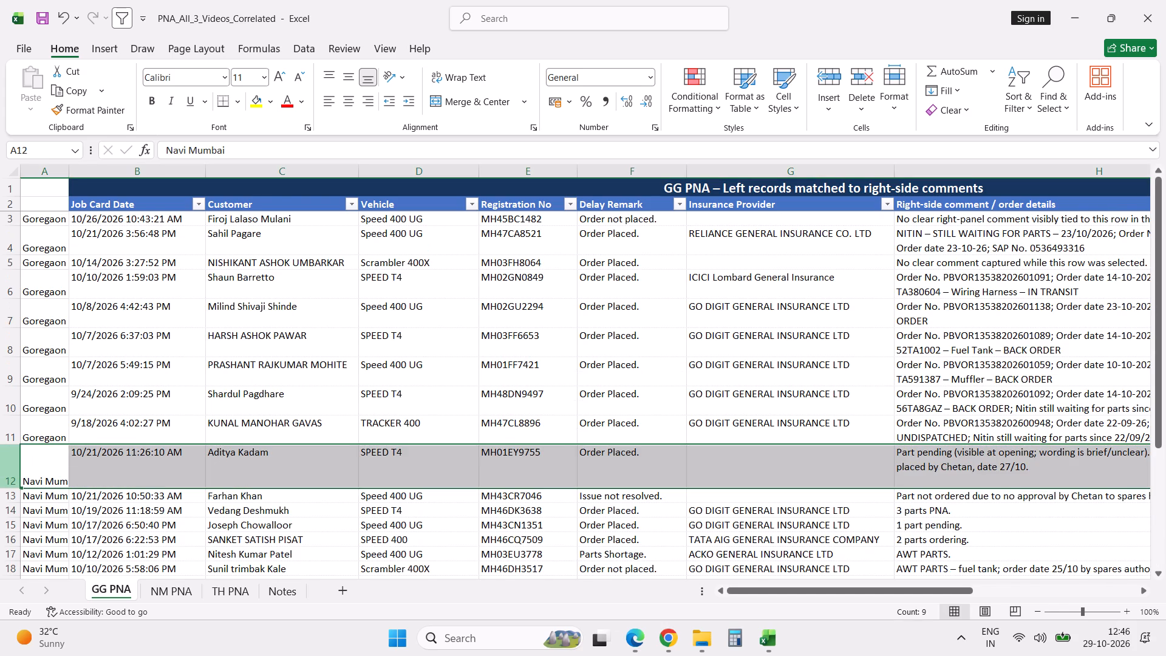
pyautogui.scroll(-4, 12, 451)
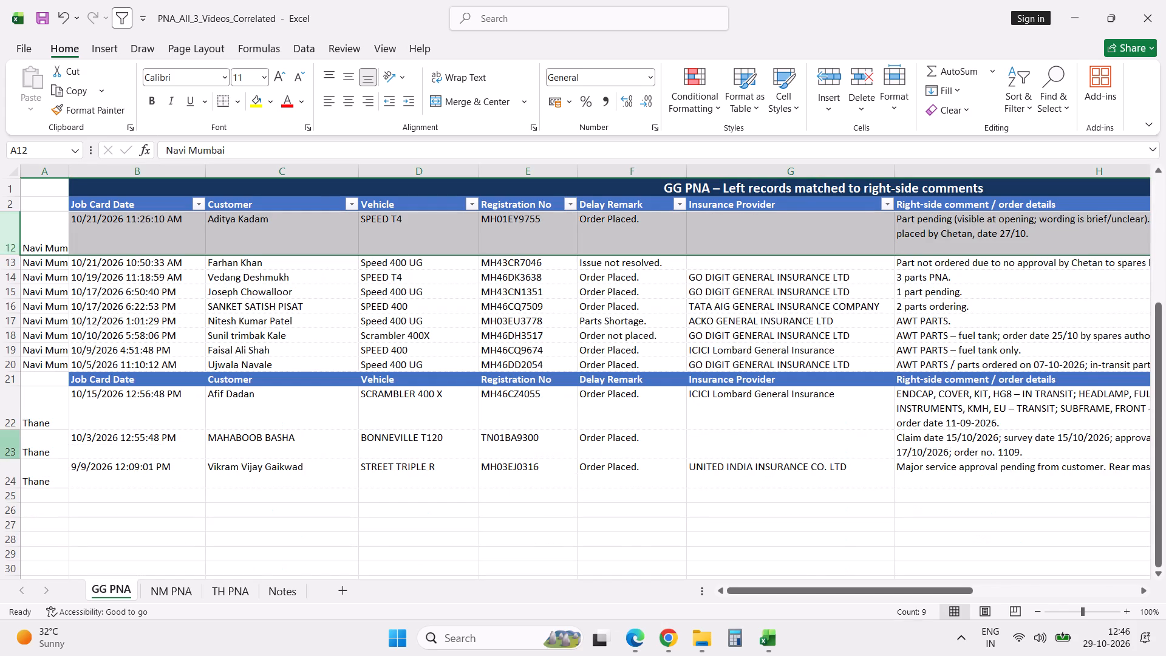
pyautogui.click(16, 379)
pyautogui.hotkey('ctrl', '-')
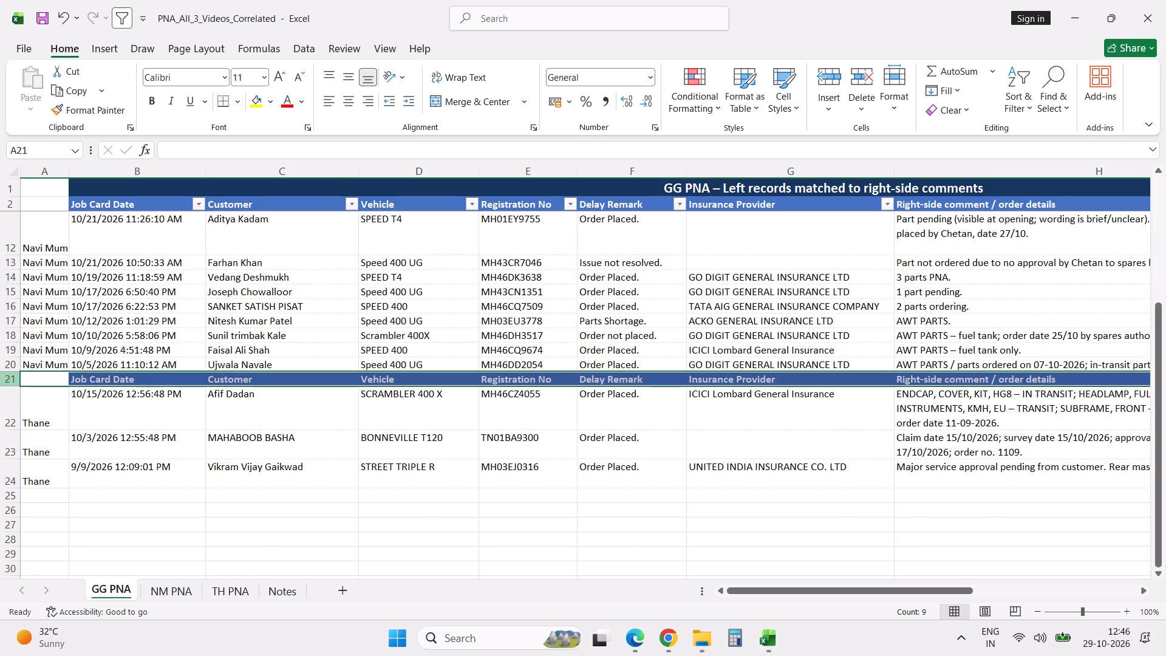
# Delete the GG PNA title row above the column headers.
pyautogui.scroll(6, 259, 398)
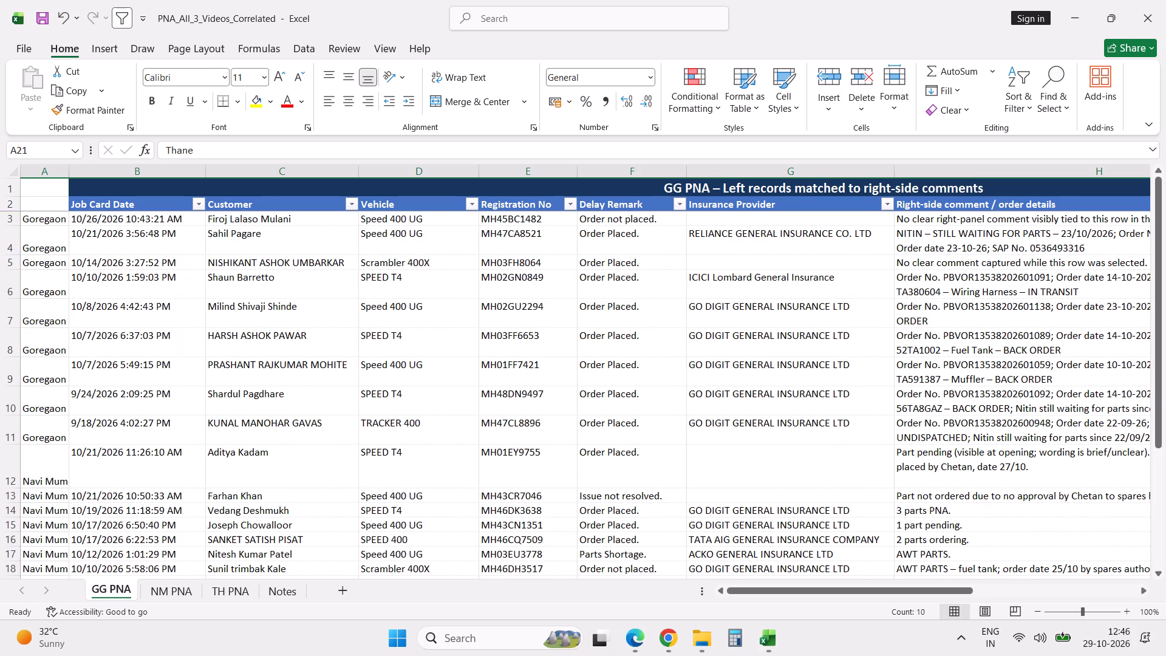
pyautogui.scroll(6, 259, 398)
pyautogui.click(733, 429)
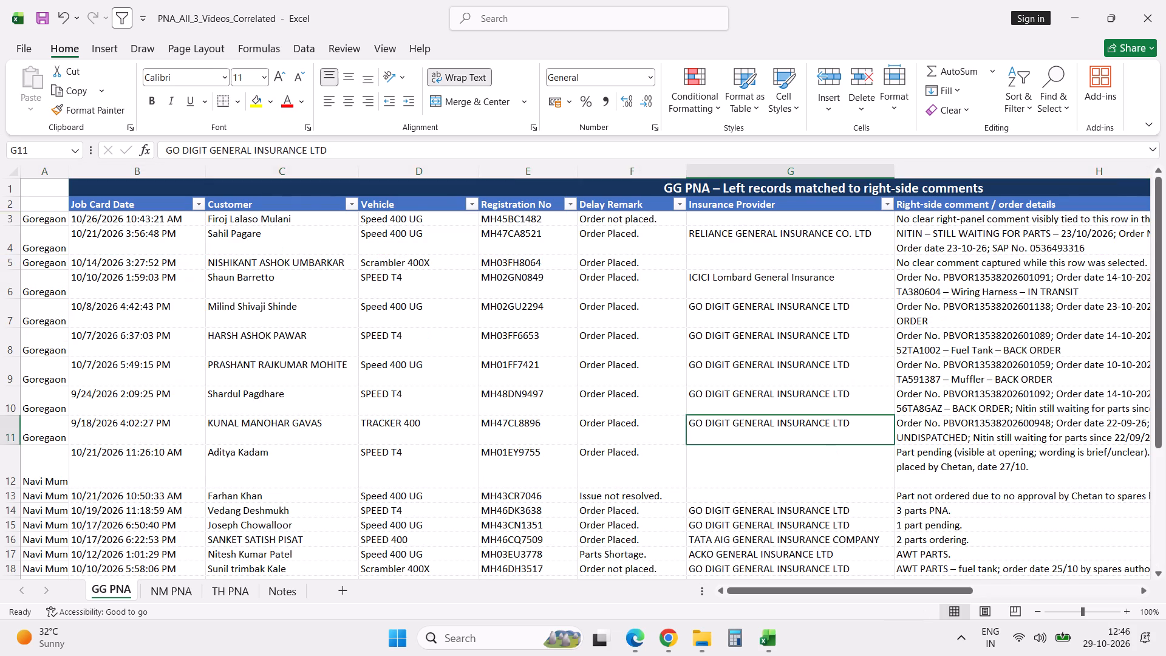
pyautogui.press('Right')
pyautogui.press('Right')
pyautogui.press('Right')
pyautogui.press('Right')
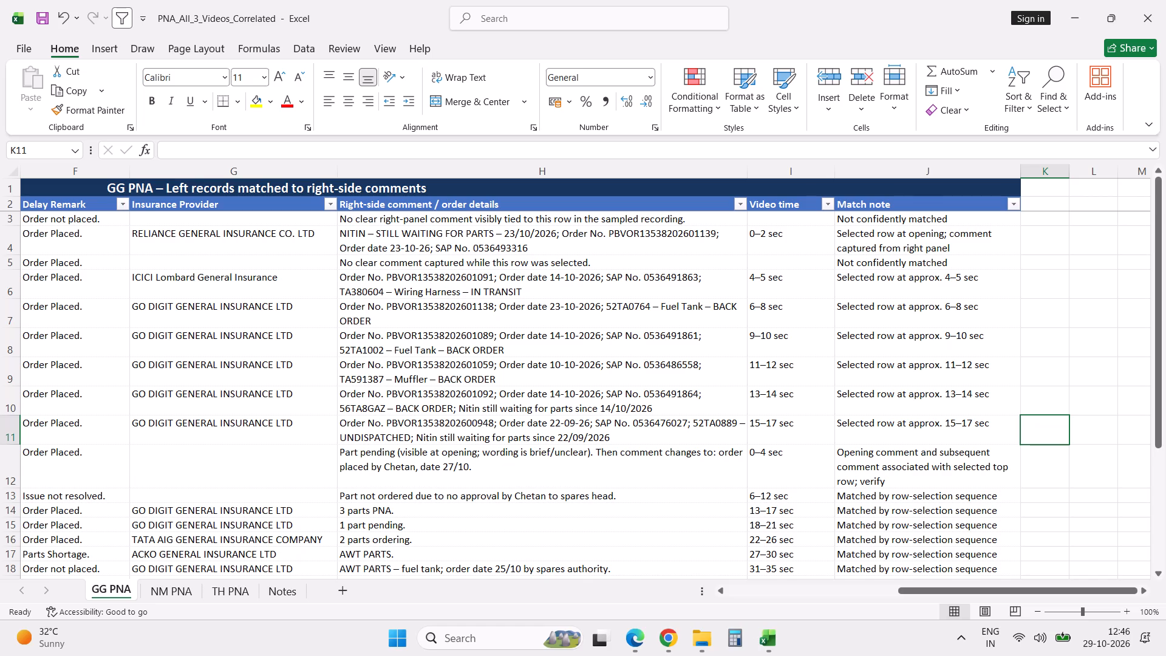
pyautogui.scroll(-5, 733, 429)
pyautogui.scroll(14, 733, 429)
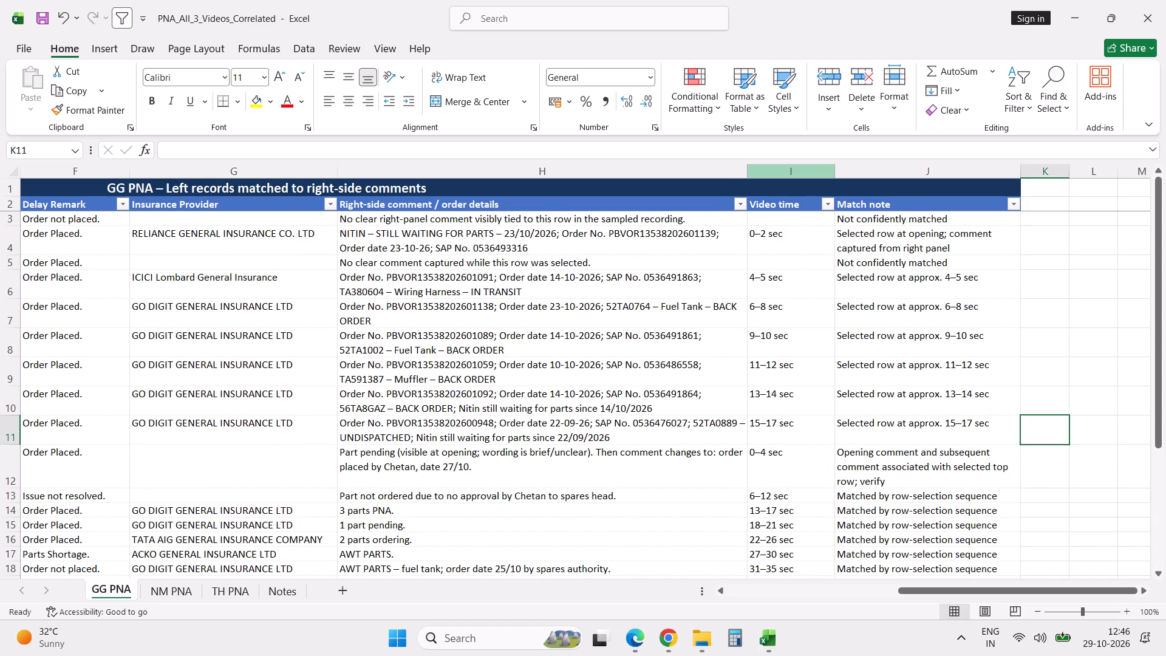
pyautogui.click(16, 193)
pyautogui.click(14, 185)
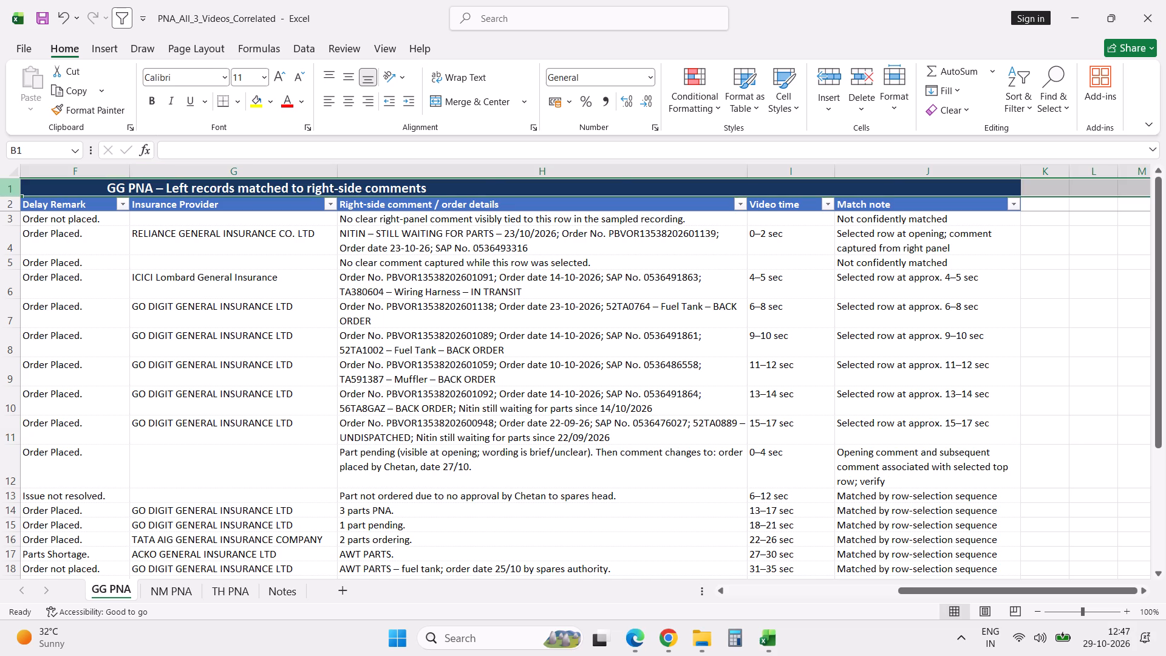
pyautogui.hotkey('ctrl', '-')
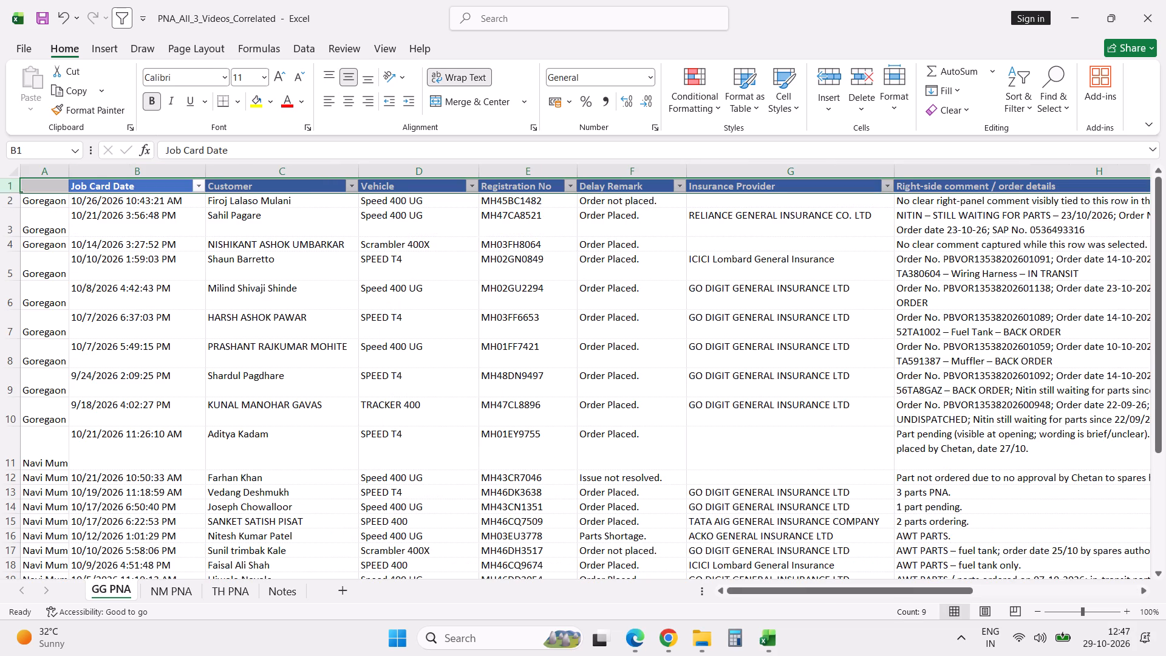
# Delete the Video time and Match note columns from the combined table.
pyautogui.click(955, 312)
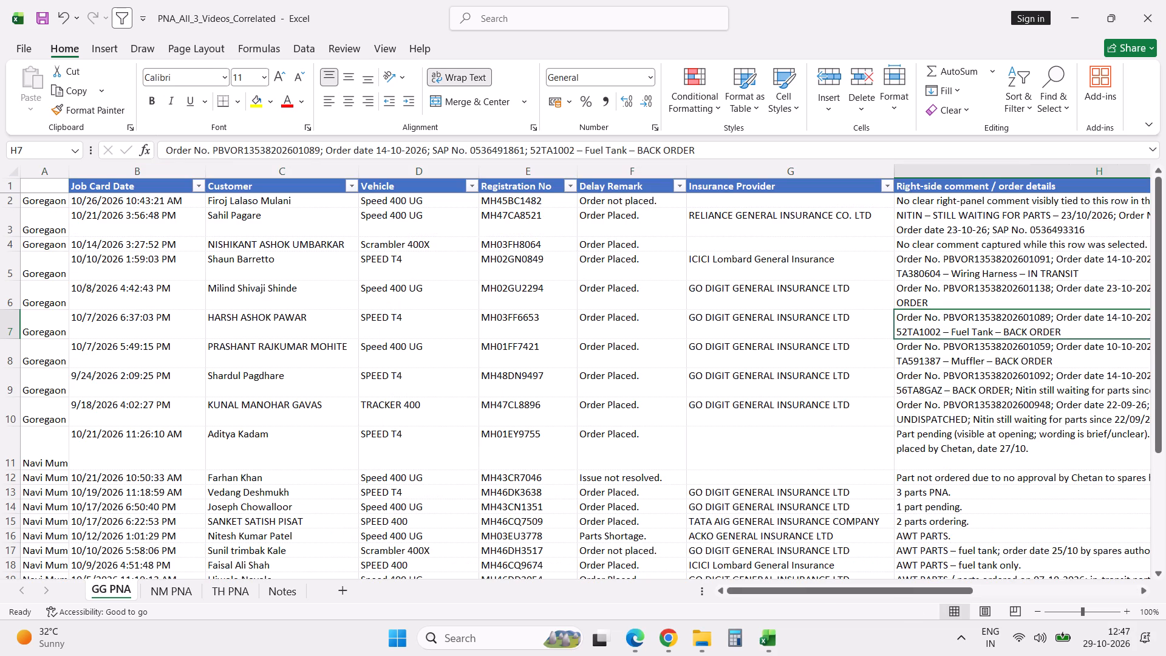
pyautogui.press('Right')
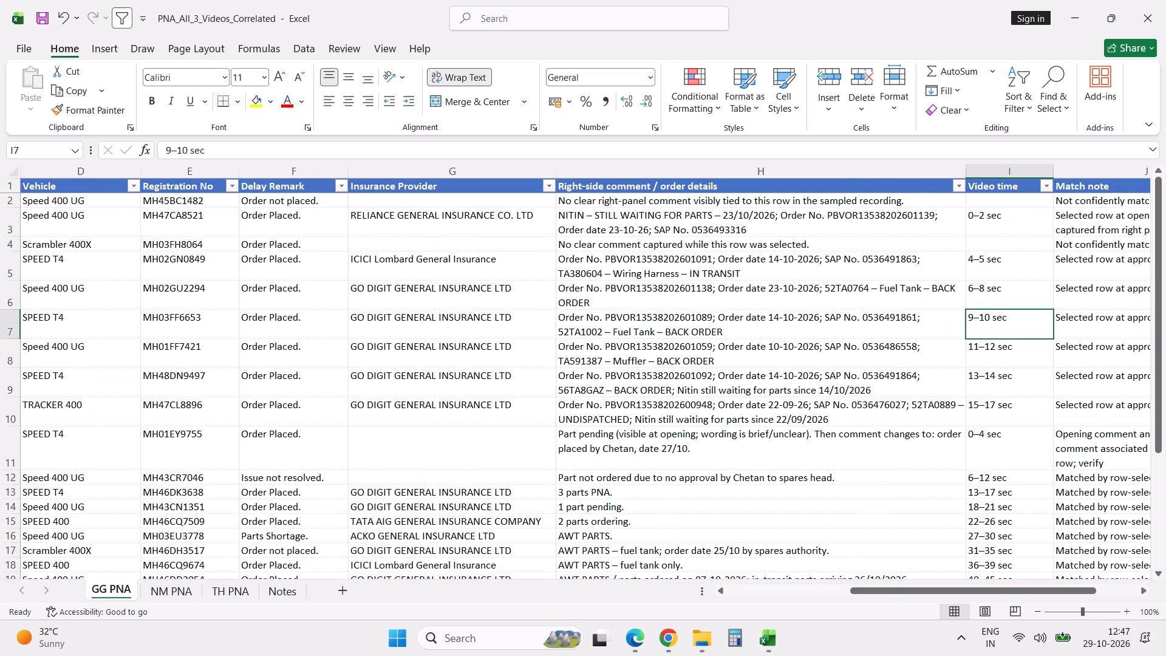
pyautogui.press('Right')
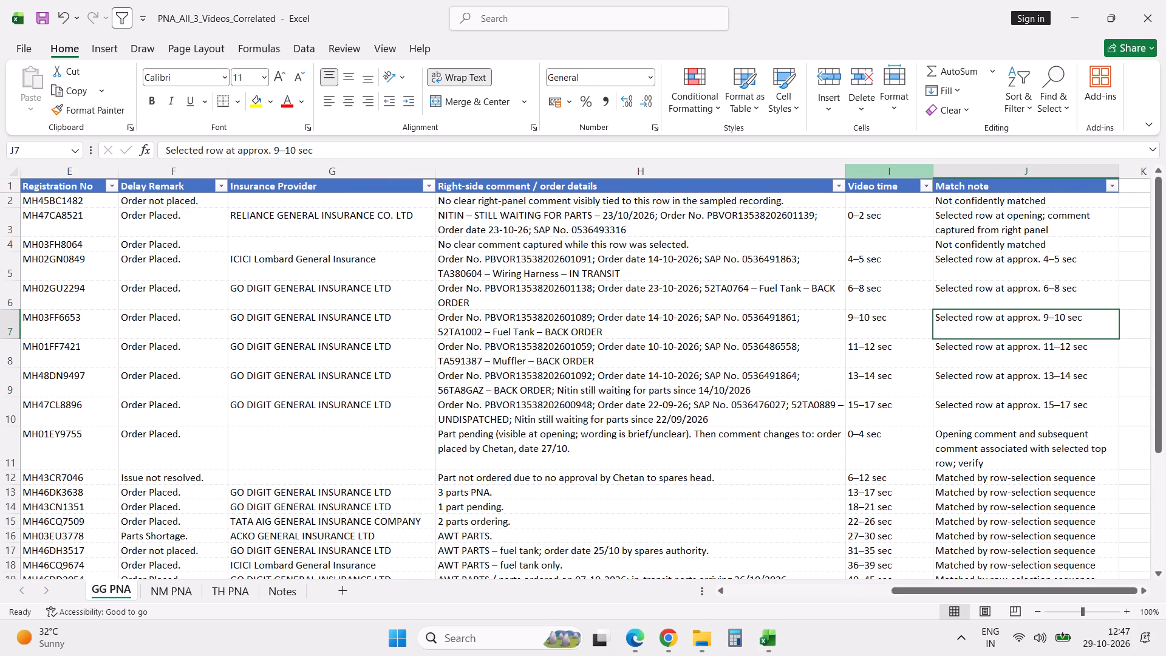
pyautogui.click(902, 167)
pyautogui.hotkey('shift', 'Right')
pyautogui.hotkey('ctrl', '-')
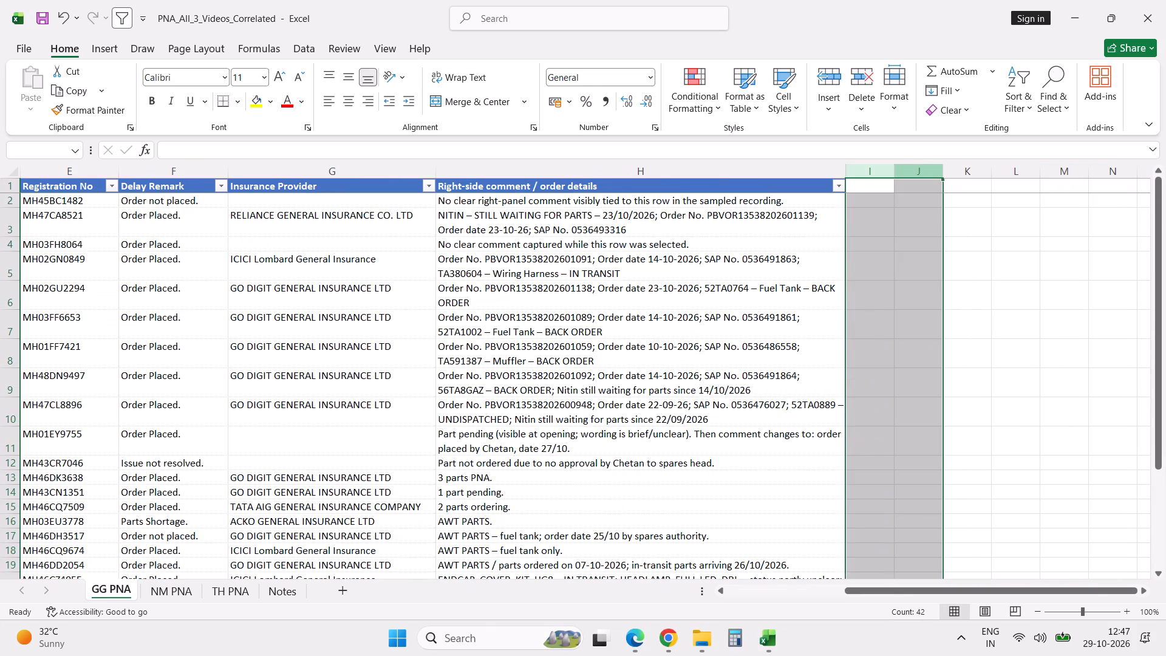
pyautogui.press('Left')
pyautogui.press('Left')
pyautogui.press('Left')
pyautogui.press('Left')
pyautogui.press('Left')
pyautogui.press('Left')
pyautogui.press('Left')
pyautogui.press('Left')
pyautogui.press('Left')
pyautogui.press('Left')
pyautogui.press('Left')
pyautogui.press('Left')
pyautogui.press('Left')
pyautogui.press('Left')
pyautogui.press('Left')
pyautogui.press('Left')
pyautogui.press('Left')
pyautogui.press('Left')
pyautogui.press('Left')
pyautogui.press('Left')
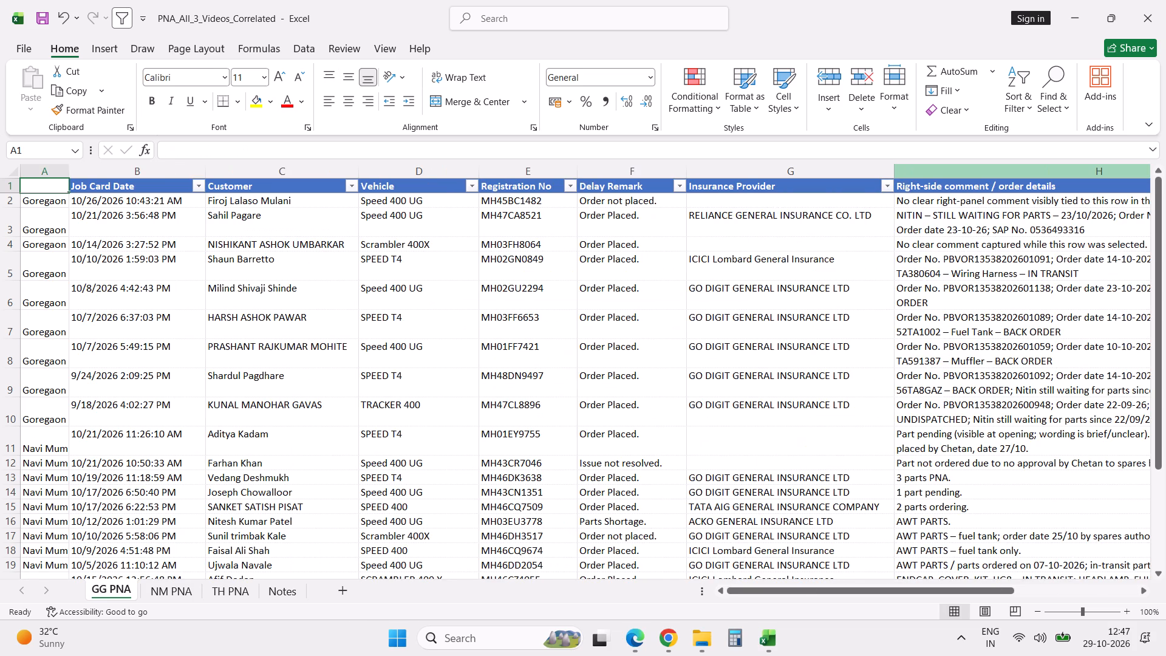
# Widen the Right-side comment / order details column so the longer order comments wrap onto fewer lines.
pyautogui.click(969, 284)
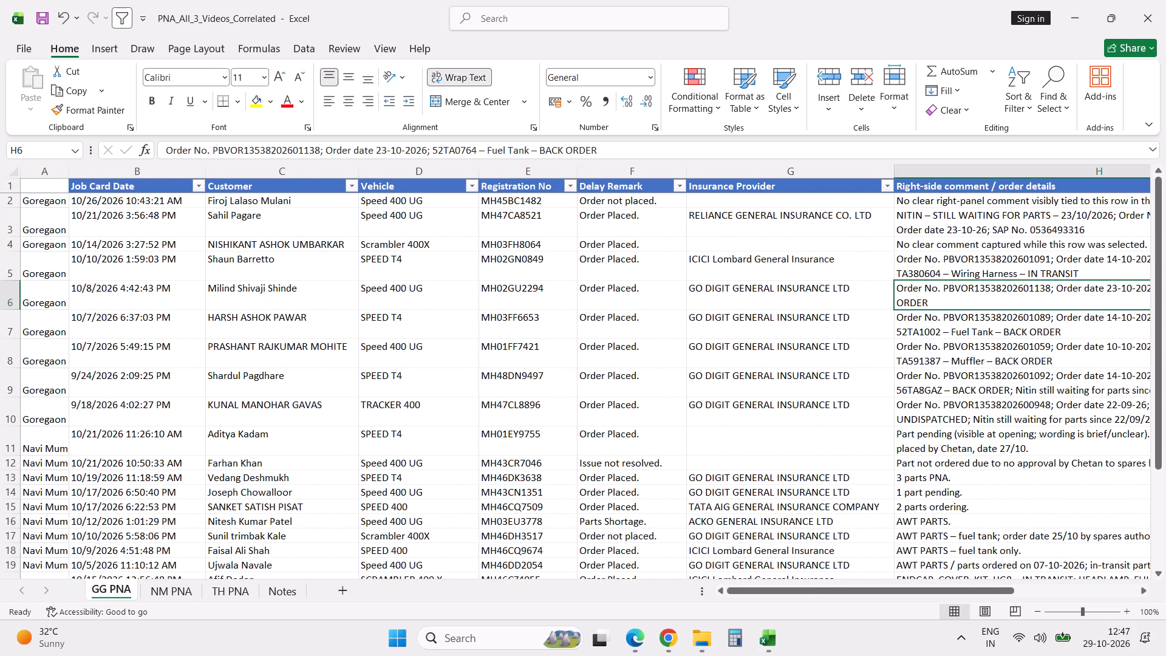
pyautogui.press('Right')
pyautogui.press('Right')
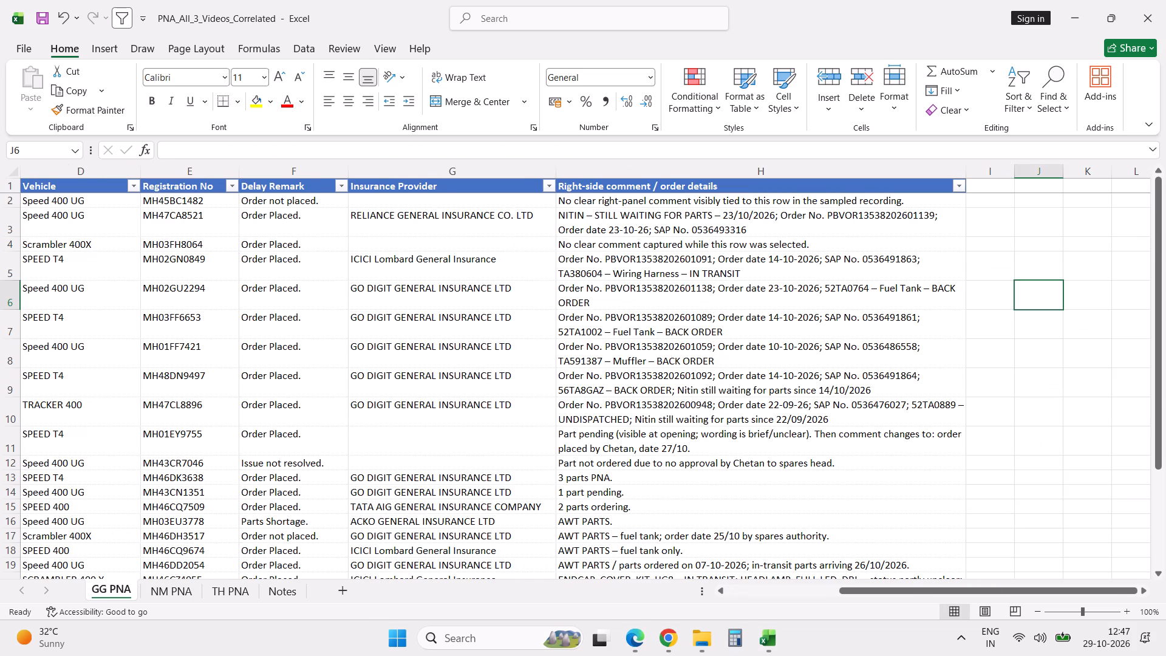
pyautogui.moveTo(967, 174); pyautogui.dragTo(1076, 210)
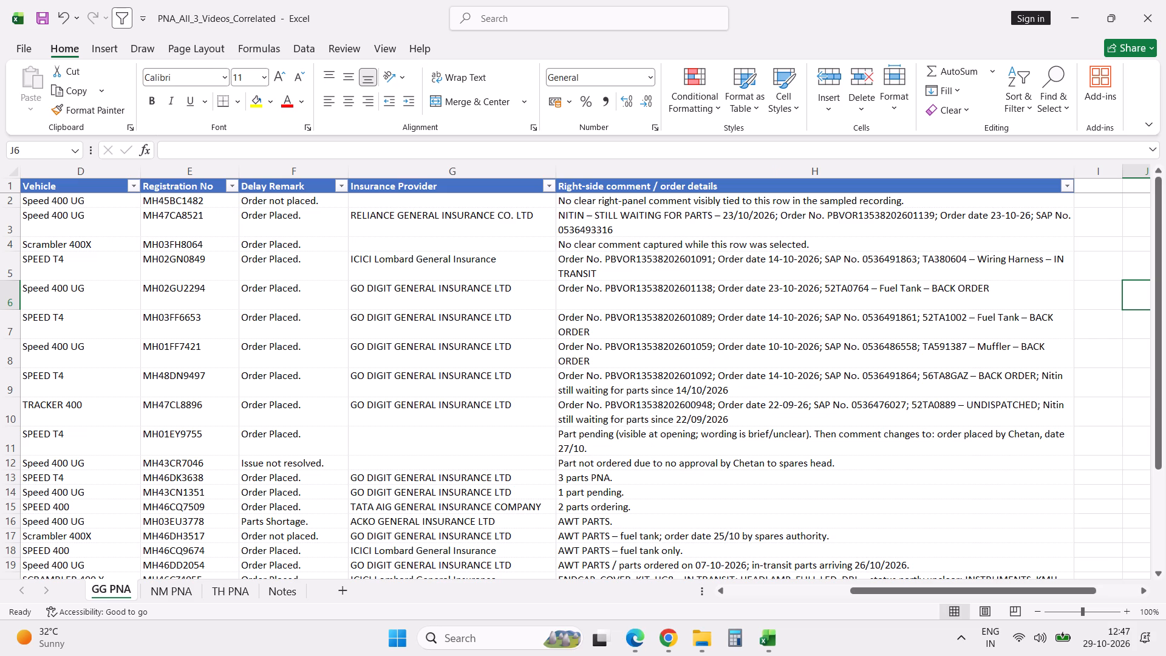
pyautogui.moveTo(1071, 168); pyautogui.dragTo(1165, 179)
pyautogui.click(886, 306)
pyautogui.press('Right')
pyautogui.press('Right')
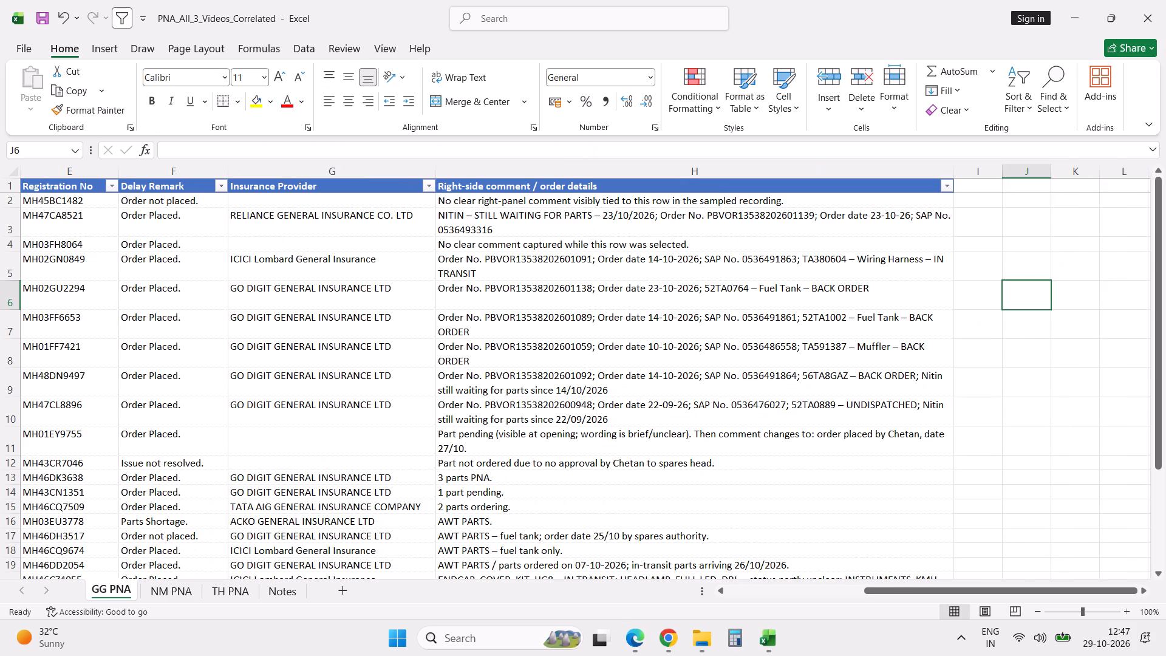
pyautogui.moveTo(954, 173); pyautogui.dragTo(1010, 180)
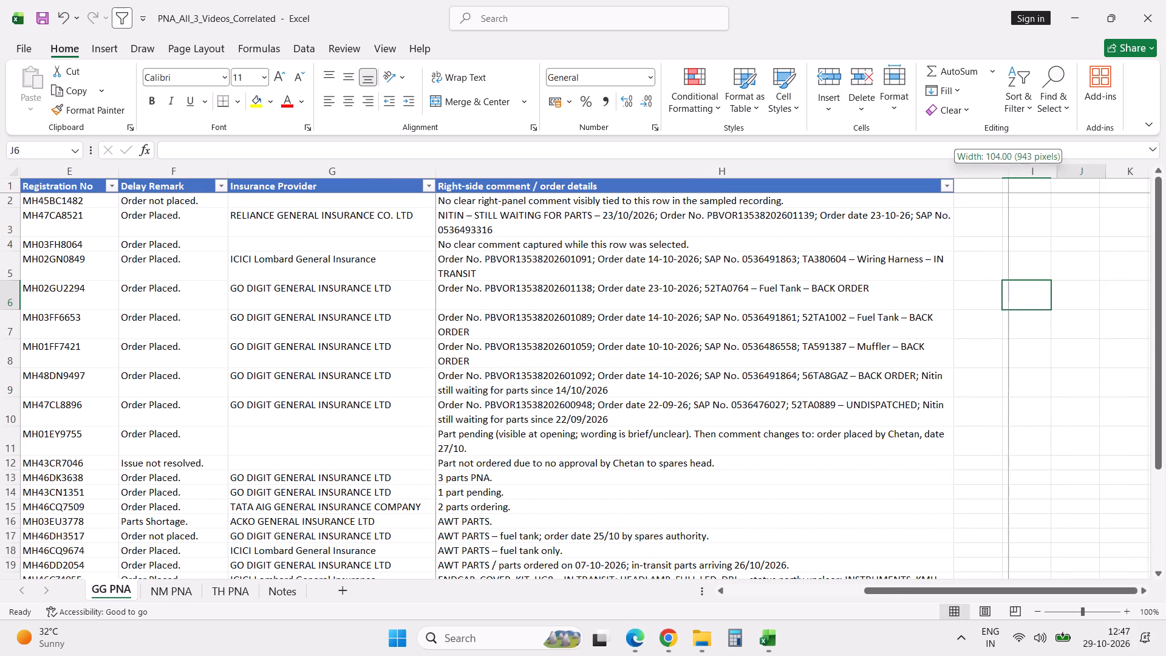
pyautogui.moveTo(1010, 180); pyautogui.dragTo(1025, 177)
pyautogui.scroll(-2, 732, 358)
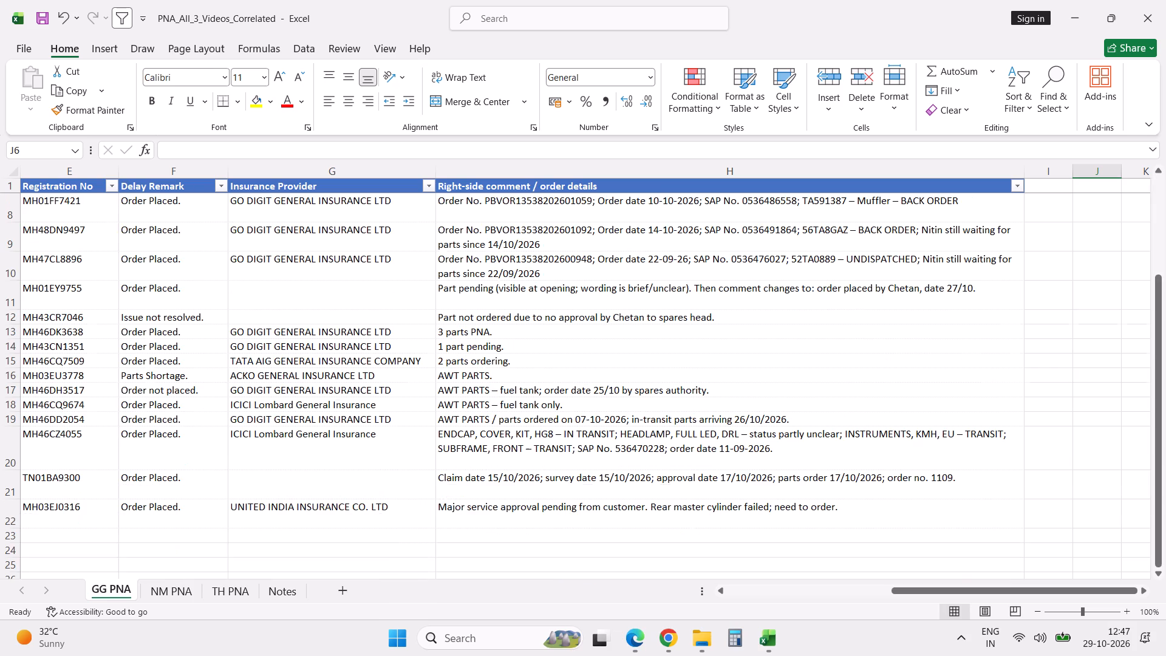
pyautogui.scroll(-1, 732, 358)
pyautogui.scroll(12, 732, 358)
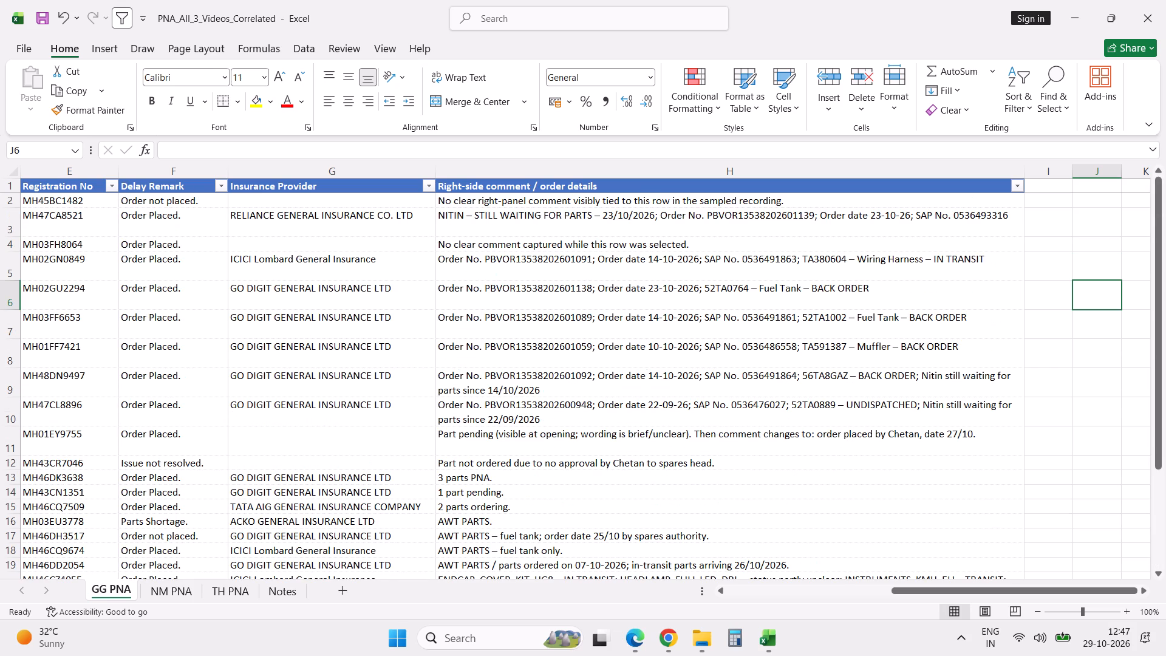
# Autofit the row heights across the whole GG PNA sheet.
pyautogui.click(13, 170)
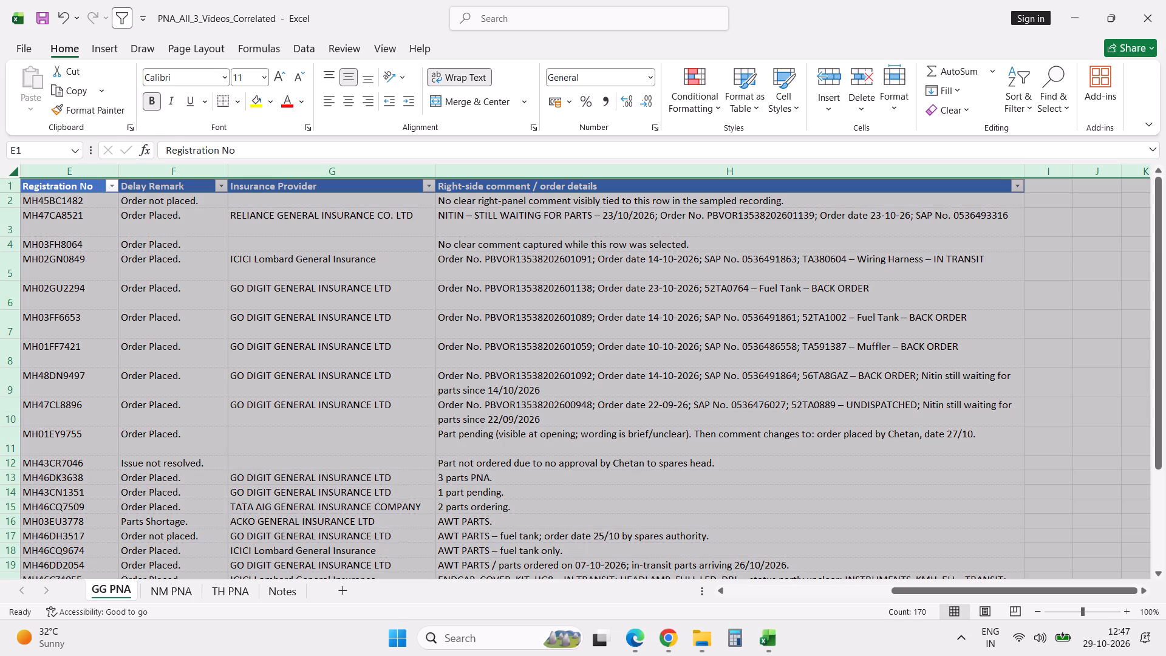
pyautogui.doubleClick(15, 192)
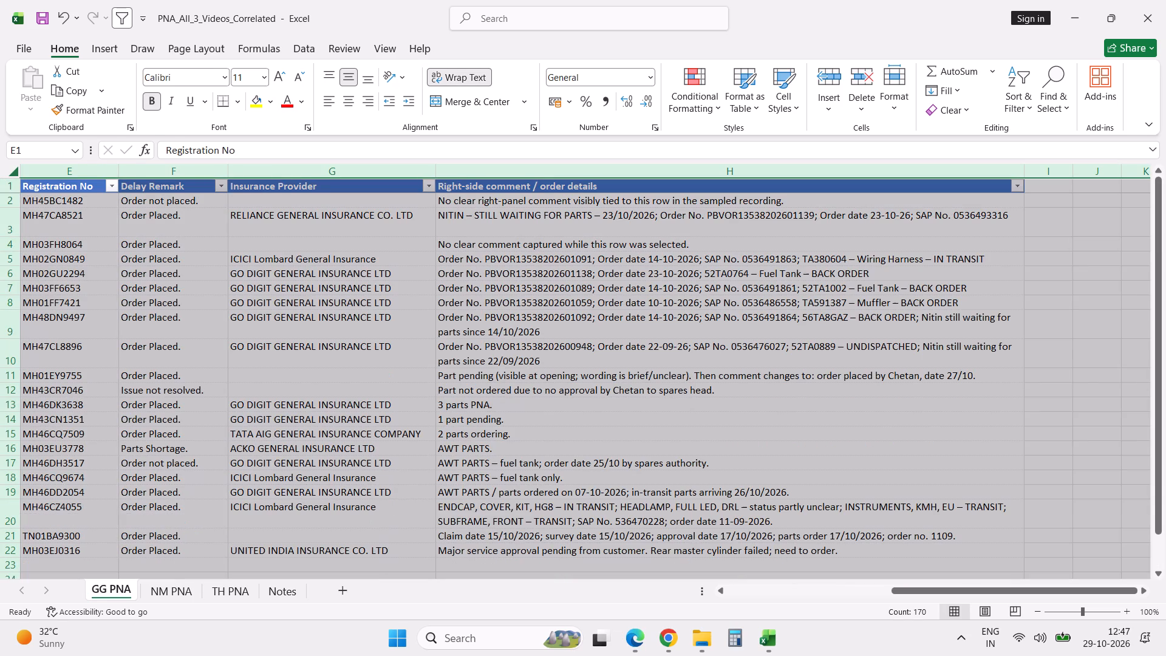
pyautogui.click(267, 329)
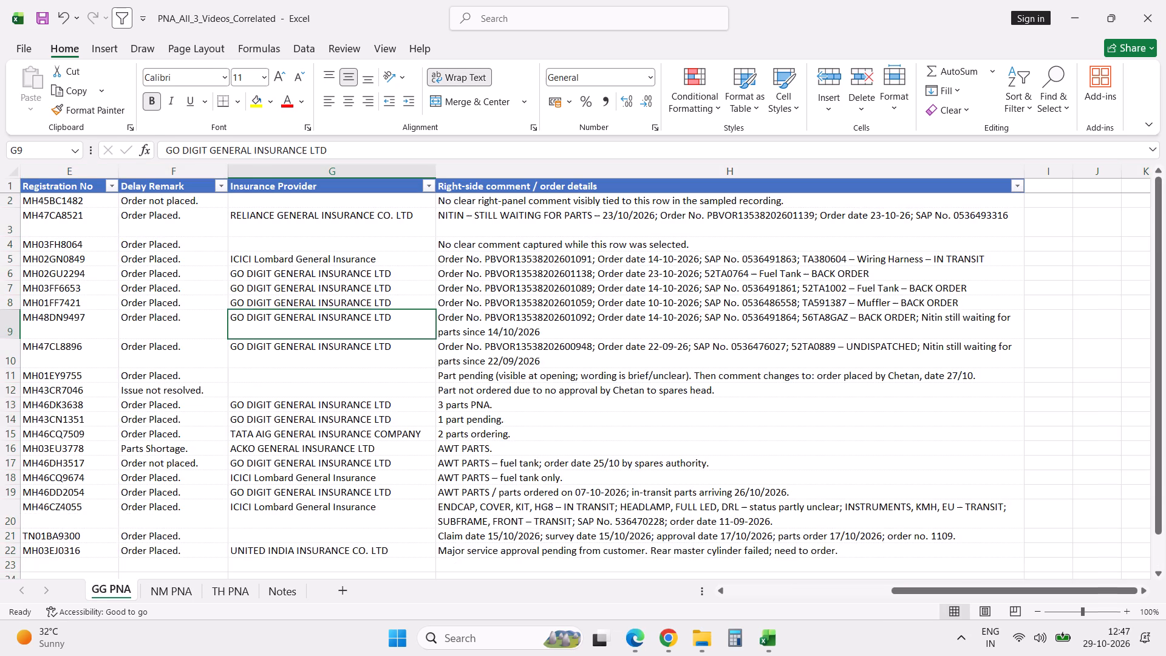
# Try to autofit the height of row 3, the second Goregaon record.
pyautogui.press('Left')
pyautogui.press('Left')
pyautogui.press('Left')
pyautogui.press('Left')
pyautogui.press('Left')
pyautogui.press('Left')
pyautogui.press('Left')
pyautogui.press('Left')
pyautogui.press('Left')
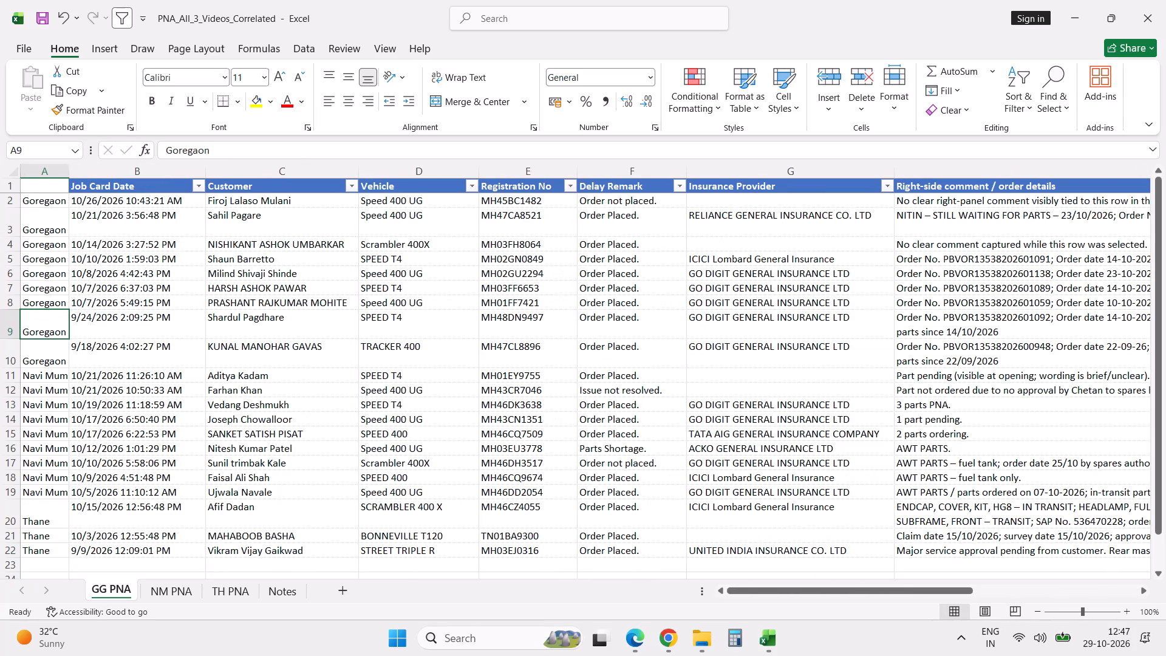
pyautogui.click(13, 223)
pyautogui.doubleClick(15, 239)
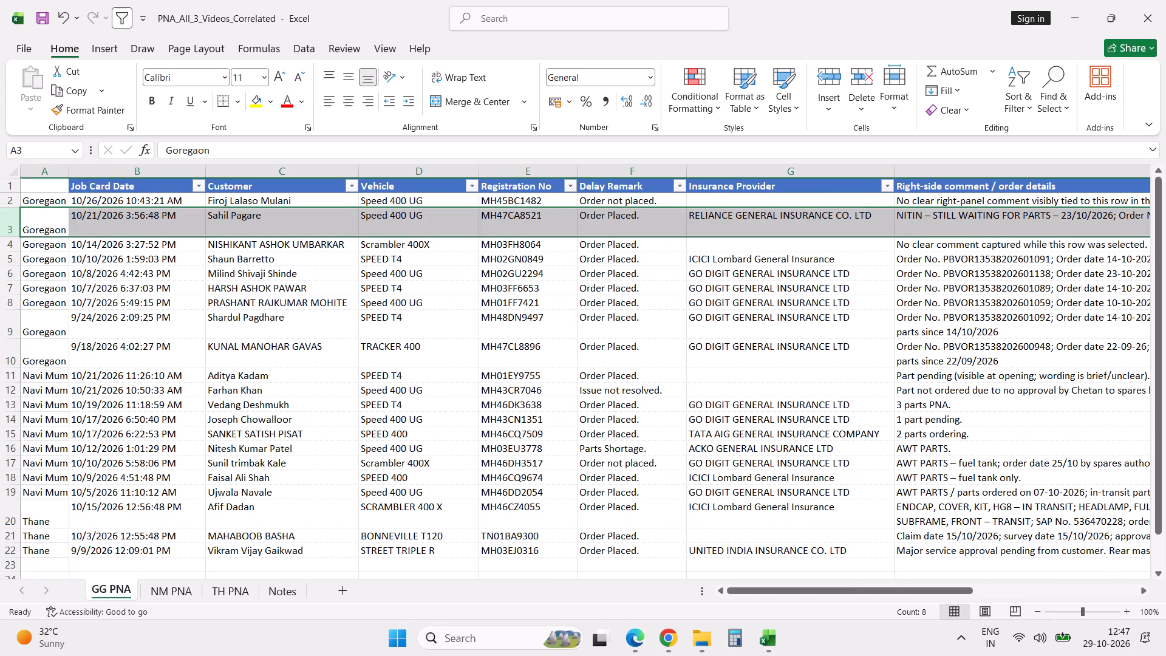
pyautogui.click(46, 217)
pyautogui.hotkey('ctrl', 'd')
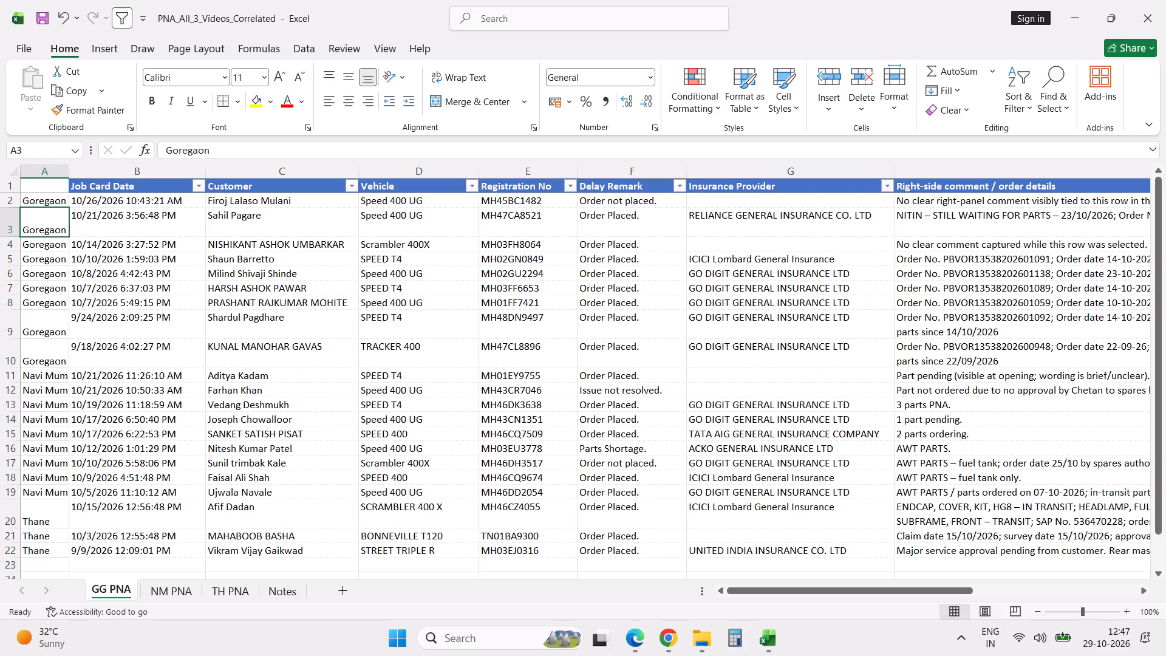
# Widen the Right-side comment / order details column slightly.
pyautogui.click(930, 225)
pyautogui.press('Right')
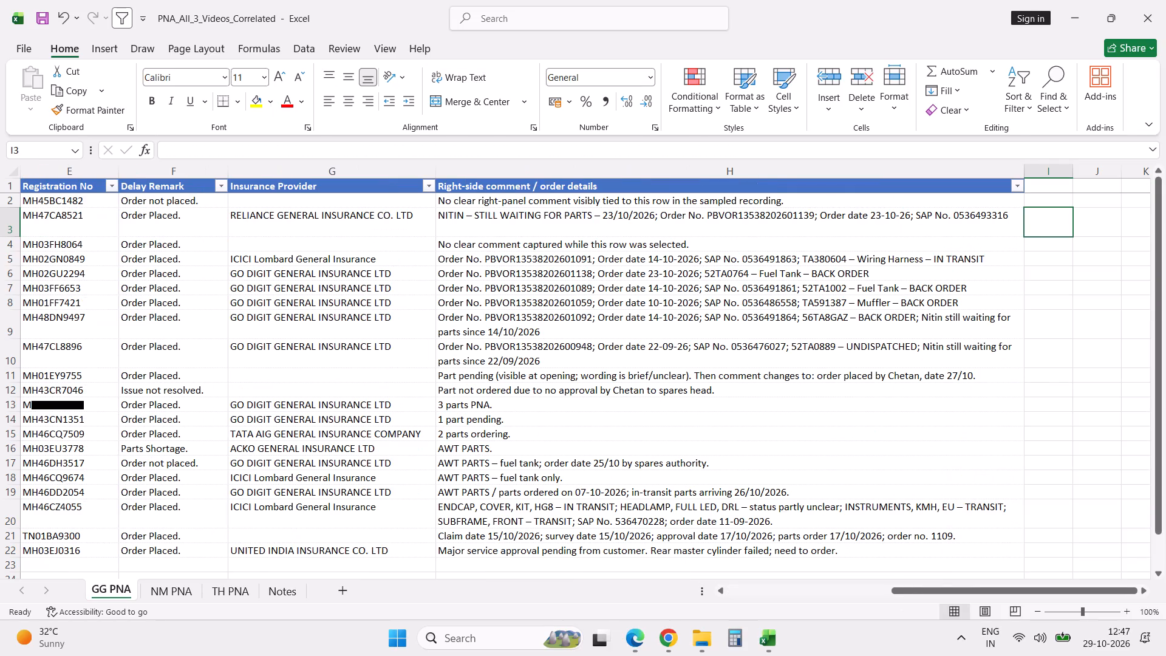
pyautogui.moveTo(1025, 172); pyautogui.dragTo(1051, 173, button='right')
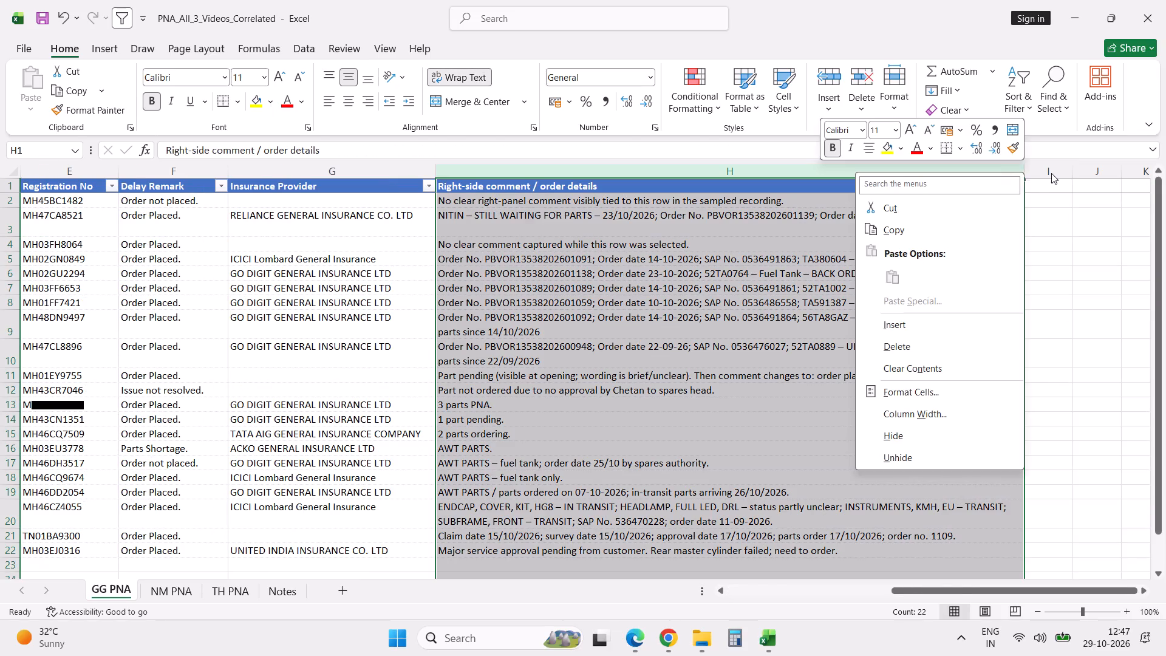
pyautogui.click(1037, 262)
pyautogui.click(1052, 233)
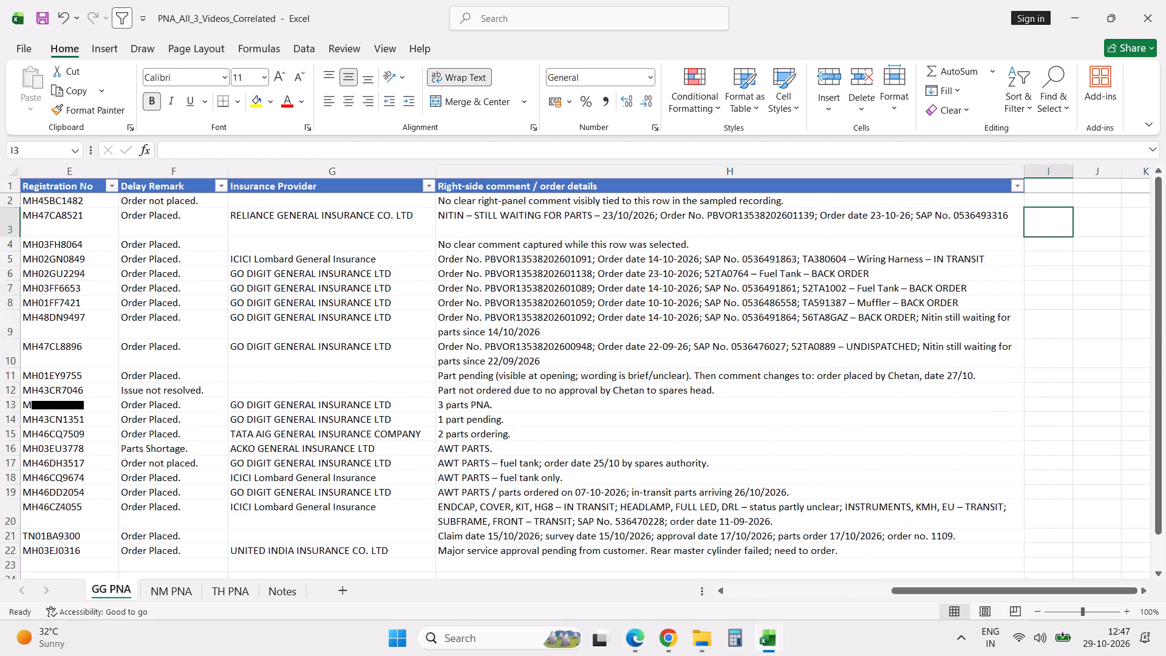
pyautogui.moveTo(1026, 176); pyautogui.dragTo(1034, 177, button='right')
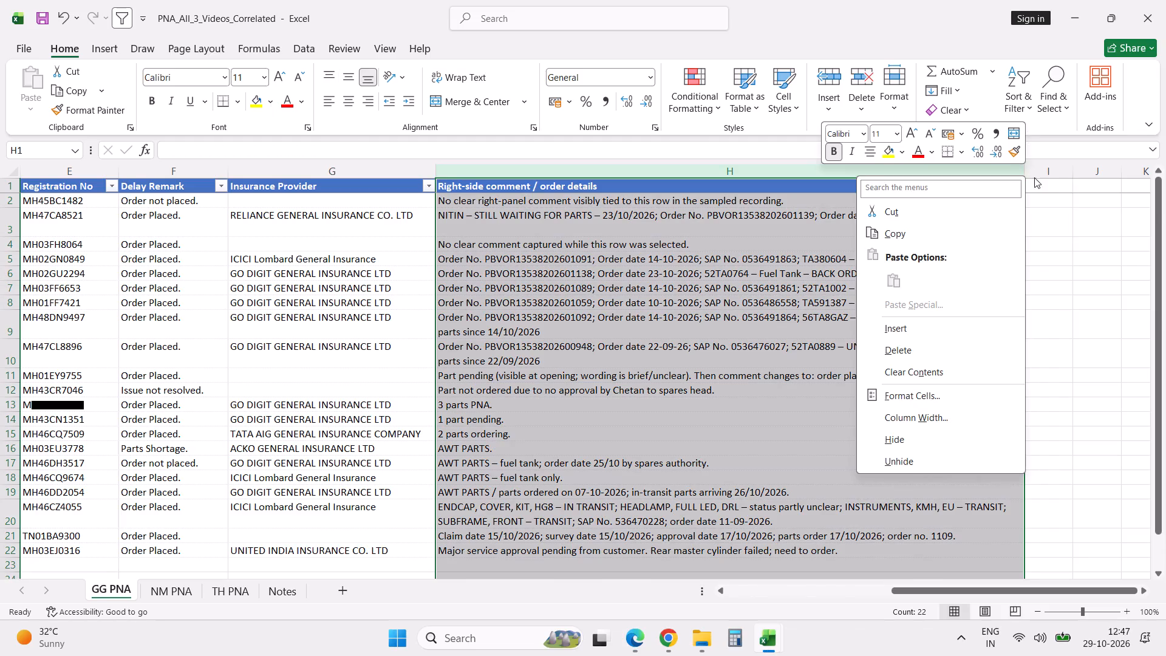
pyautogui.moveTo(1034, 177); pyautogui.dragTo(1045, 179, button='right')
pyautogui.click(1051, 264)
pyautogui.click(1054, 248)
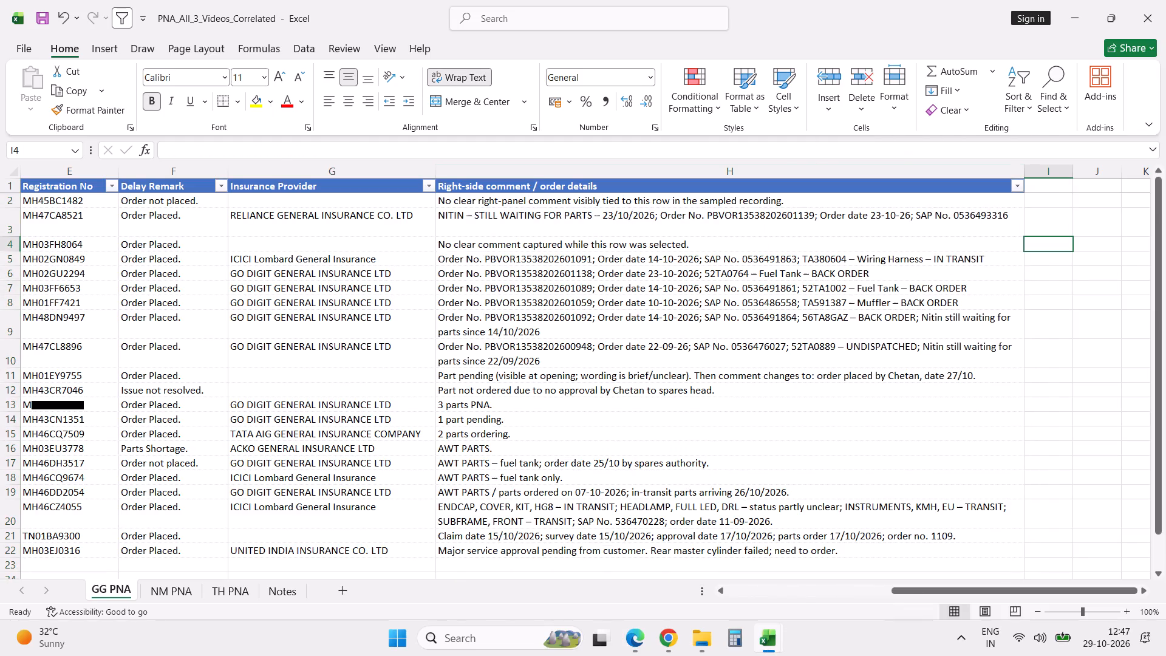
pyautogui.moveTo(1024, 174); pyautogui.dragTo(1045, 174)
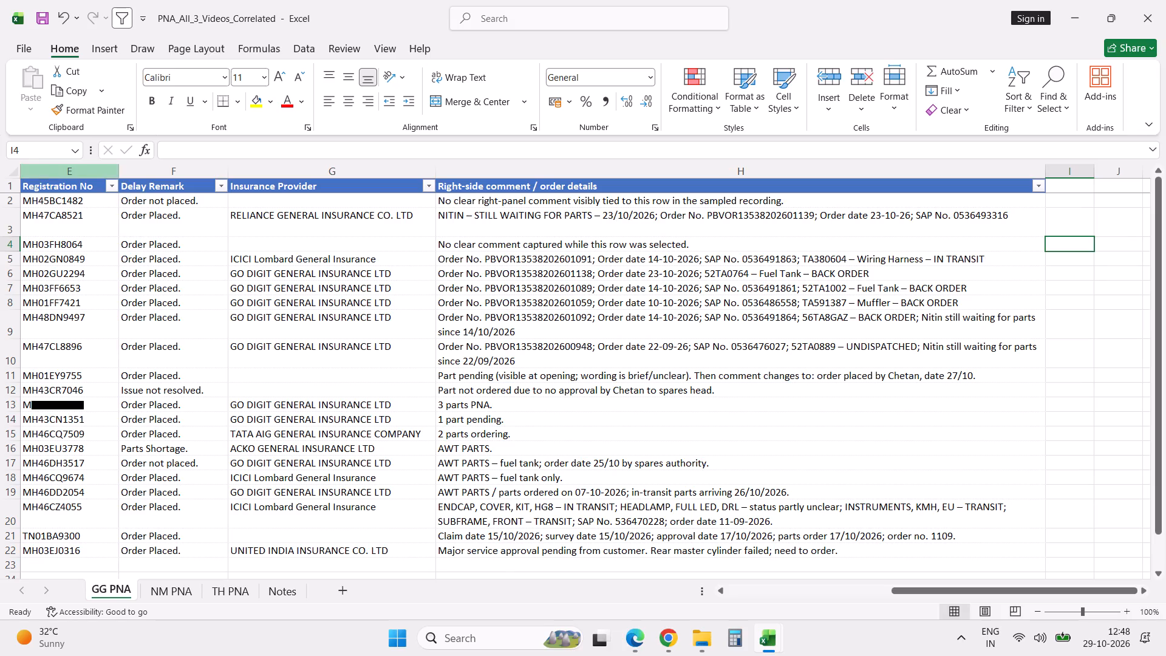
# Autofit the row heights across the whole GG PNA sheet.
pyautogui.click(10, 171)
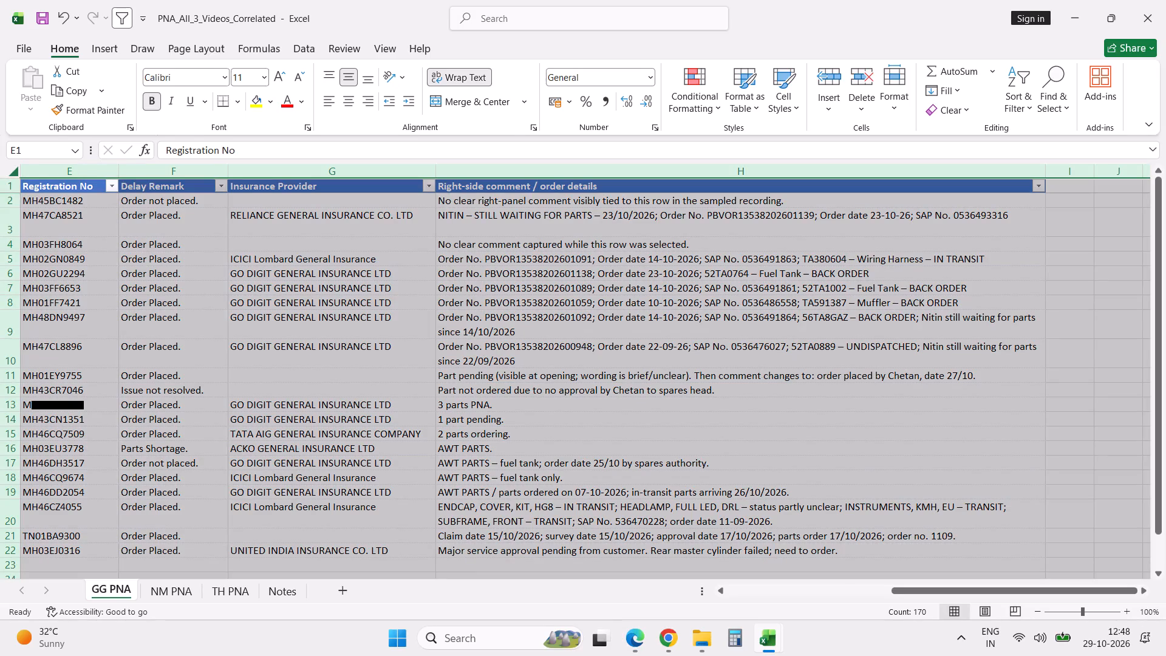
pyautogui.doubleClick(10, 191)
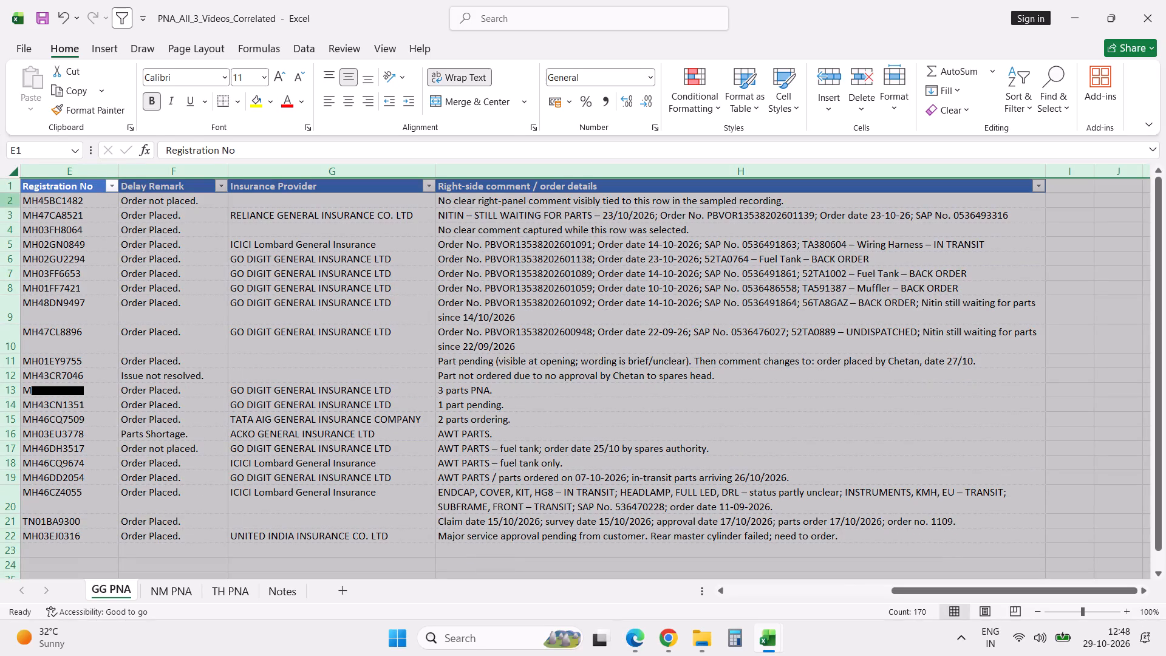
# Widen the Right-side comment / order details column further so the longer Goregaon comments fit on one line.
pyautogui.click(557, 511)
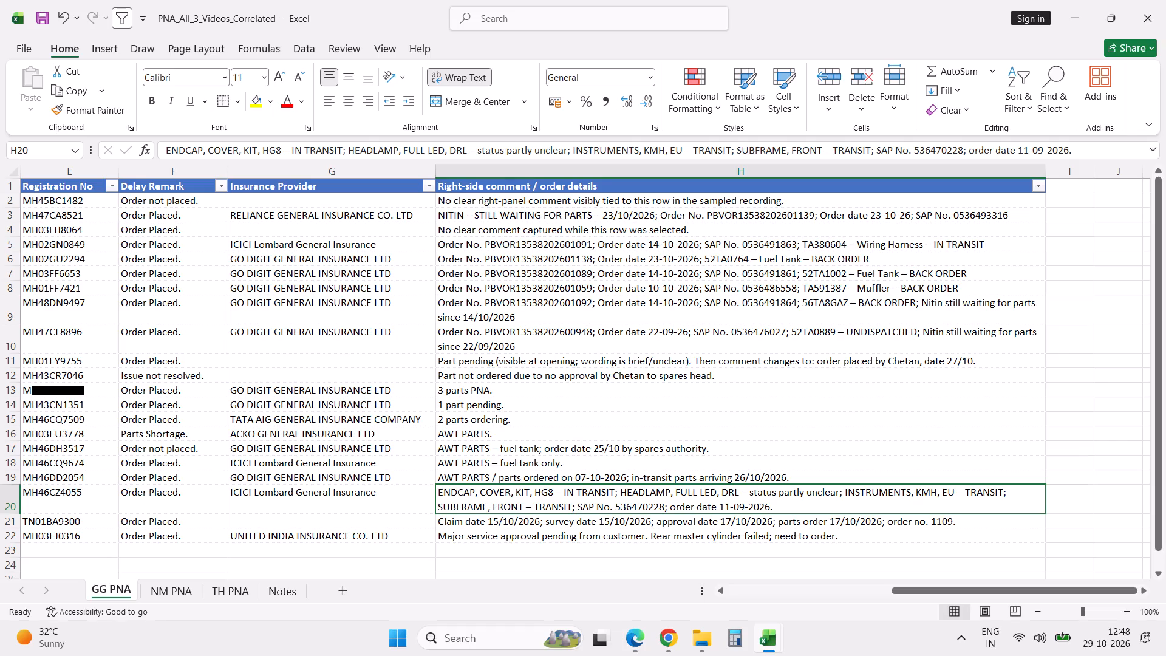
pyautogui.moveTo(1044, 172); pyautogui.dragTo(1137, 171)
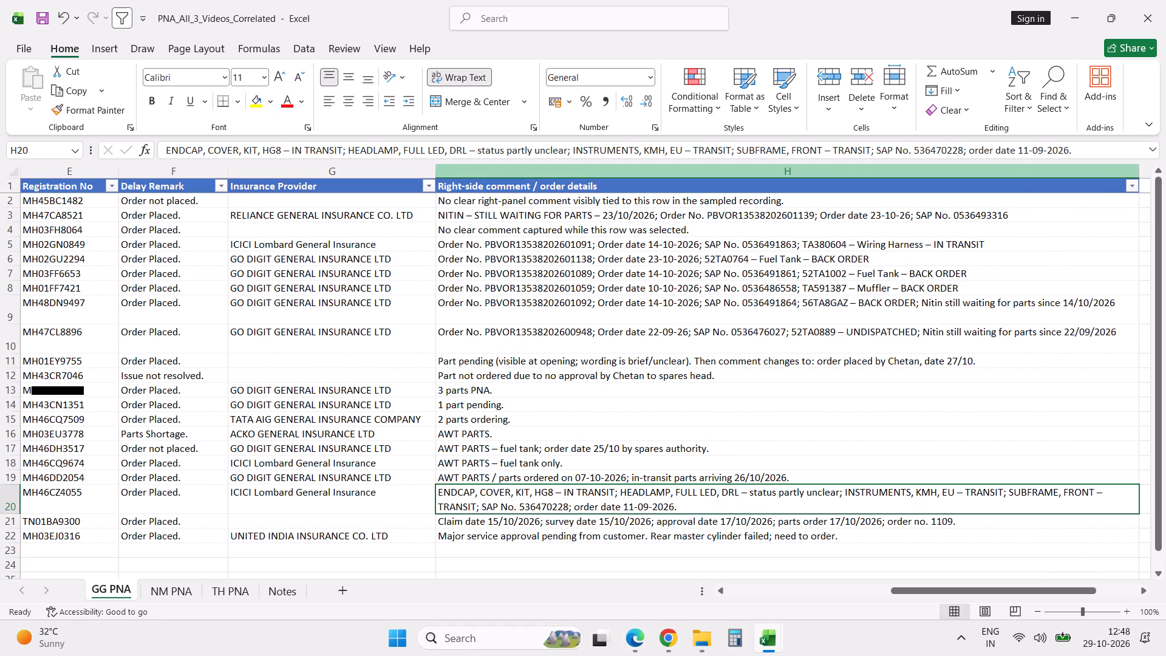
# Enter the header Location above the location names in the first column.
pyautogui.press('Left')
pyautogui.press('Left')
pyautogui.press('Left')
pyautogui.press('Left')
pyautogui.press('Left')
pyautogui.press('Left')
pyautogui.press('Left')
pyautogui.press('Left')
pyautogui.press('Left')
pyautogui.press('Left')
pyautogui.press('Left')
pyautogui.press('Left')
pyautogui.press('Left')
pyautogui.press('Left')
pyautogui.press('Left')
pyautogui.press('Left')
pyautogui.press('Left')
pyautogui.press('Left')
pyautogui.press('Left')
pyautogui.press('Left')
pyautogui.press('Left')
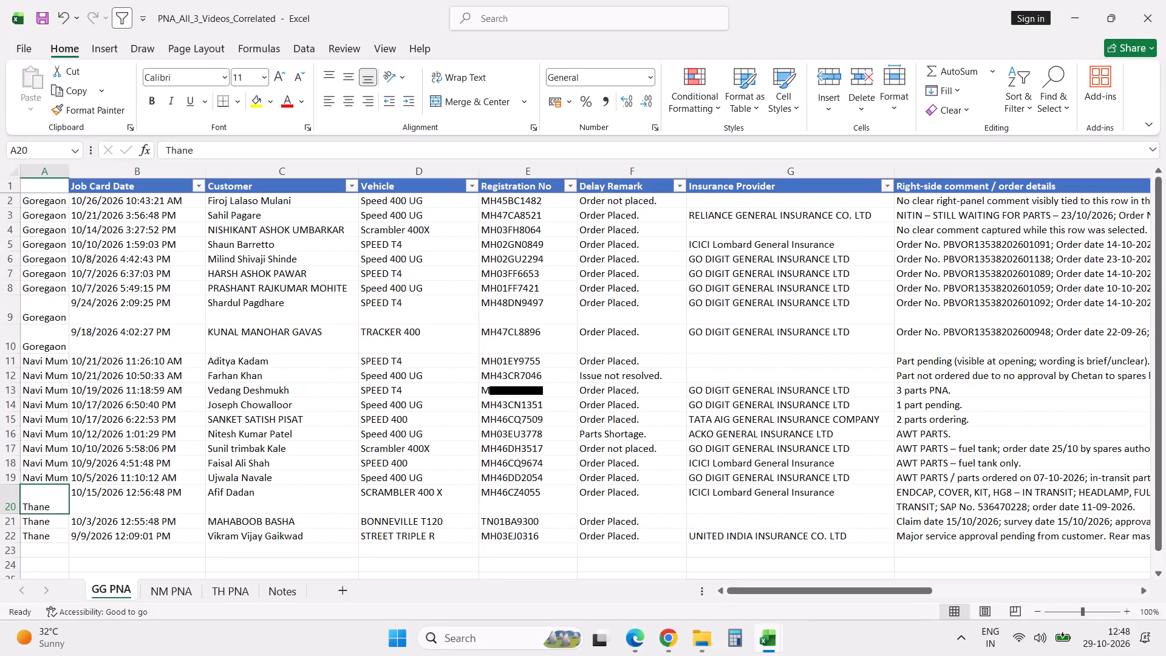
pyautogui.click(55, 188)
pyautogui.write('Location')
pyautogui.press('Return')
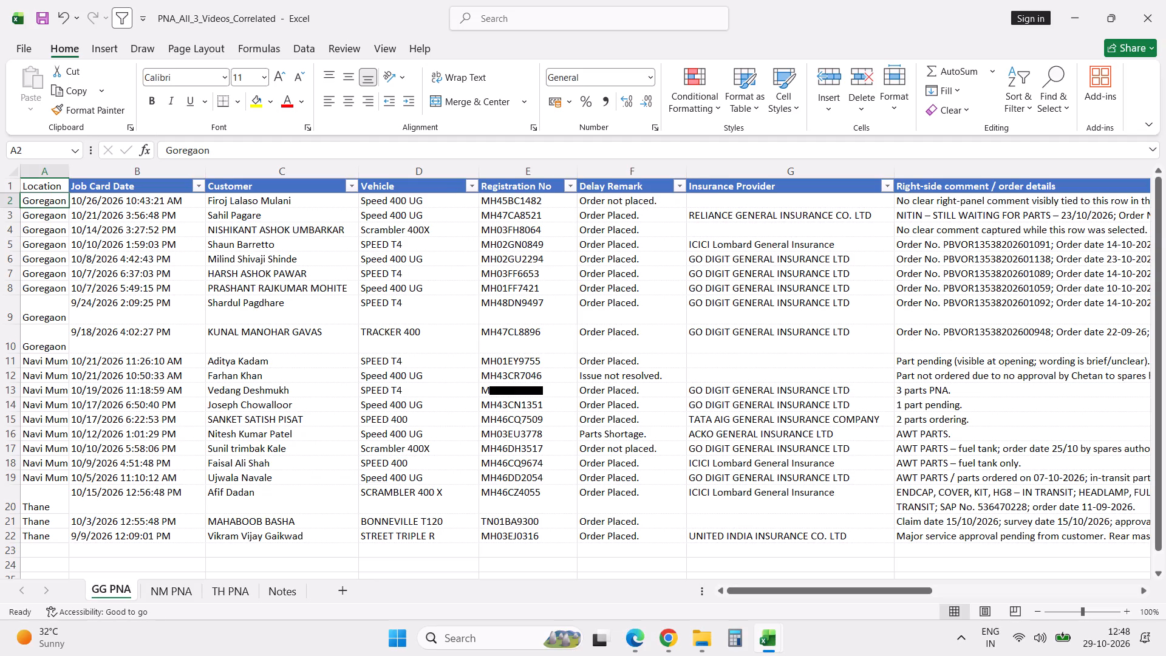
# Turn the header filter off and reapply it so that it includes the Location column.
pyautogui.click(59, 186)
pyautogui.hotkey('alt', 'd')
pyautogui.write('ff')
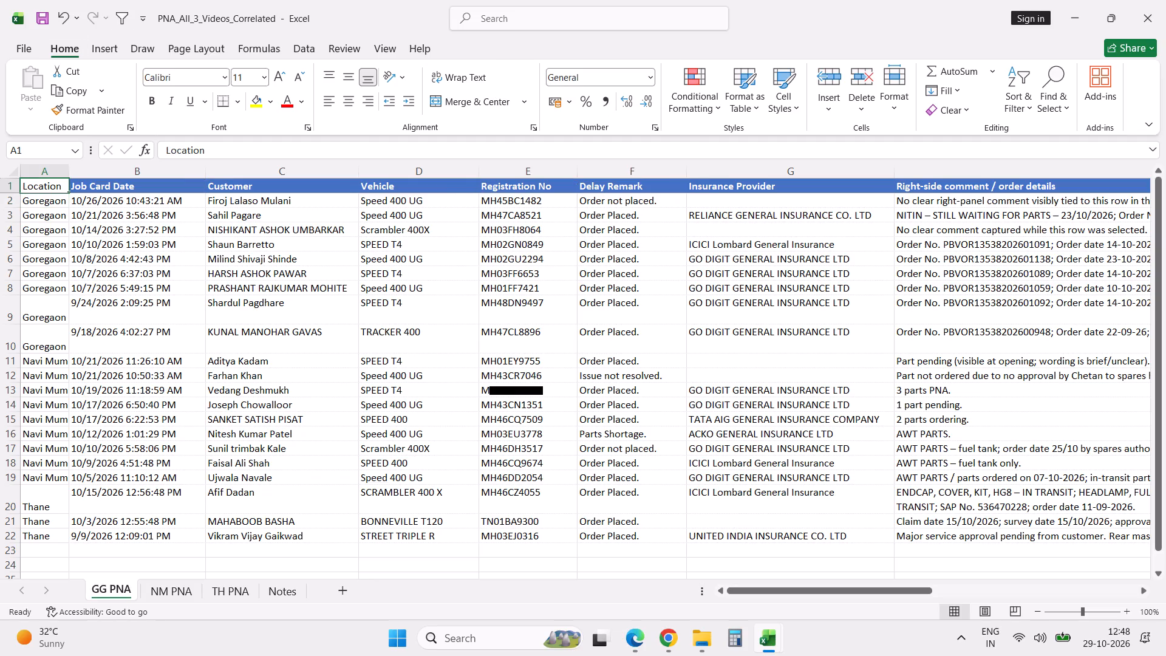
pyautogui.hotkey('alt', 'd')
pyautogui.write('ff')
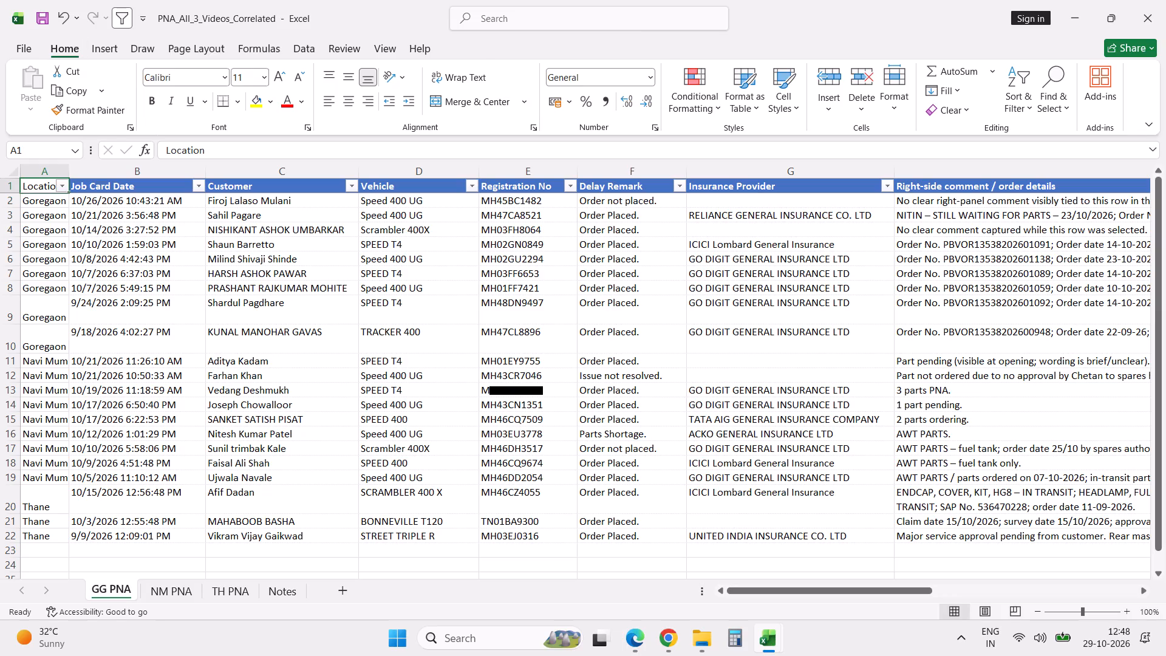
# Filter the Location column to show only the Goregaon records.
pyautogui.click(64, 186)
pyautogui.click(80, 382)
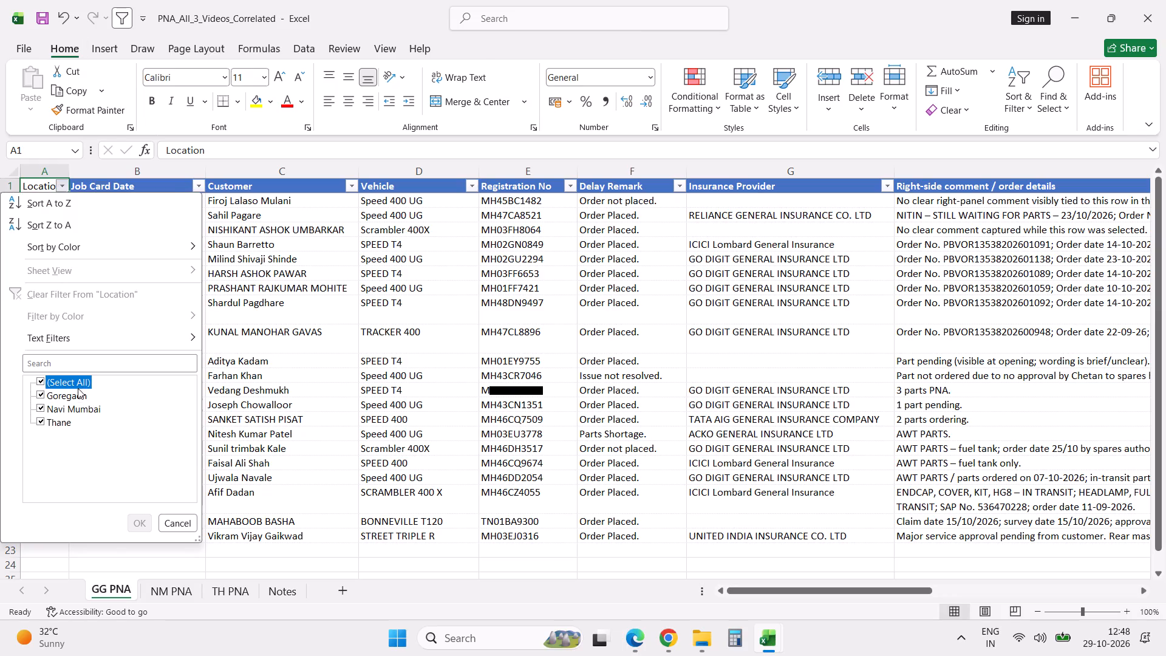
pyautogui.click(77, 397)
pyautogui.click(137, 521)
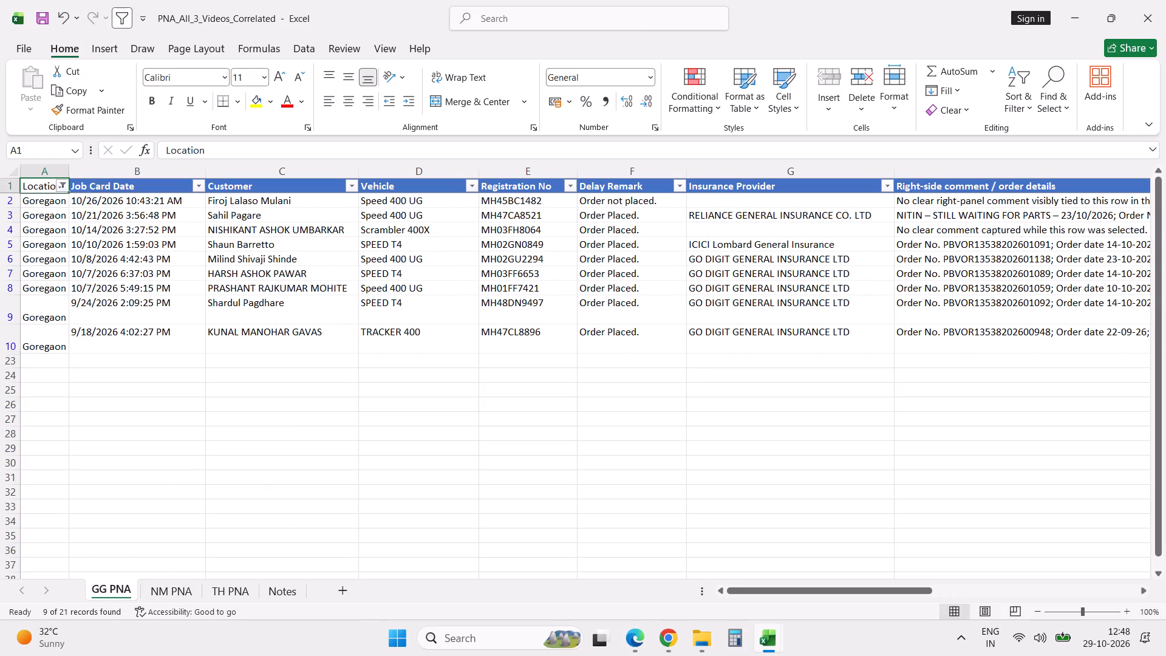
# Switch to the Power BI job card report and filter it to Parts for SHAMAN MOTORS PRIVATE LIMITED.
pyautogui.click(641, 645)
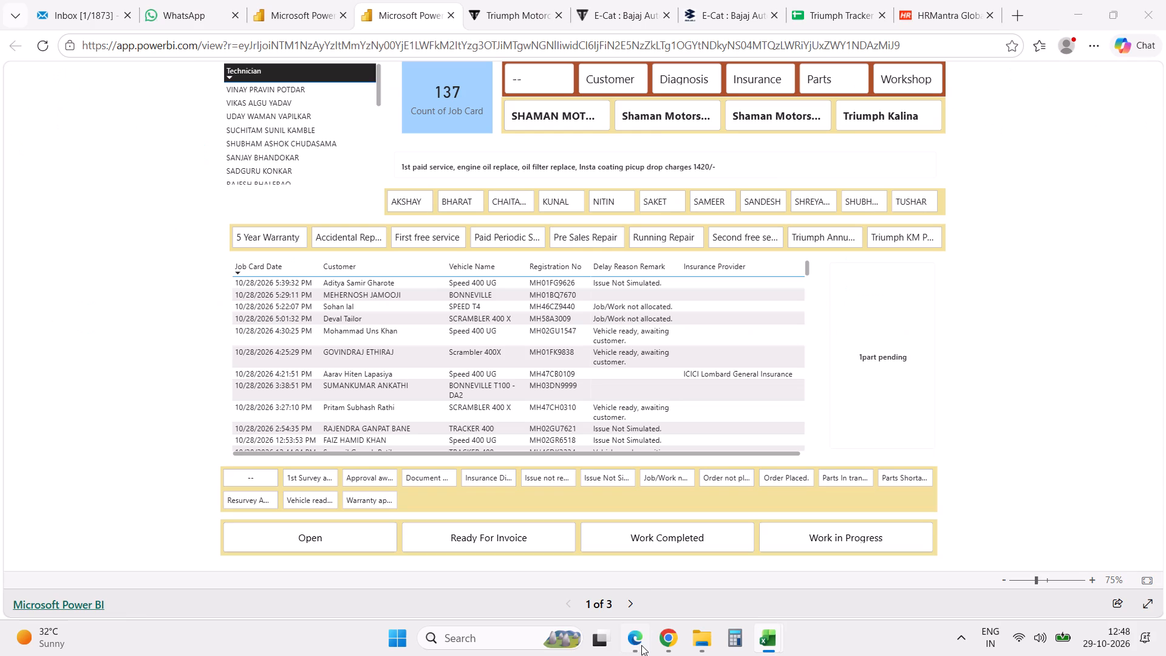
pyautogui.click(839, 83)
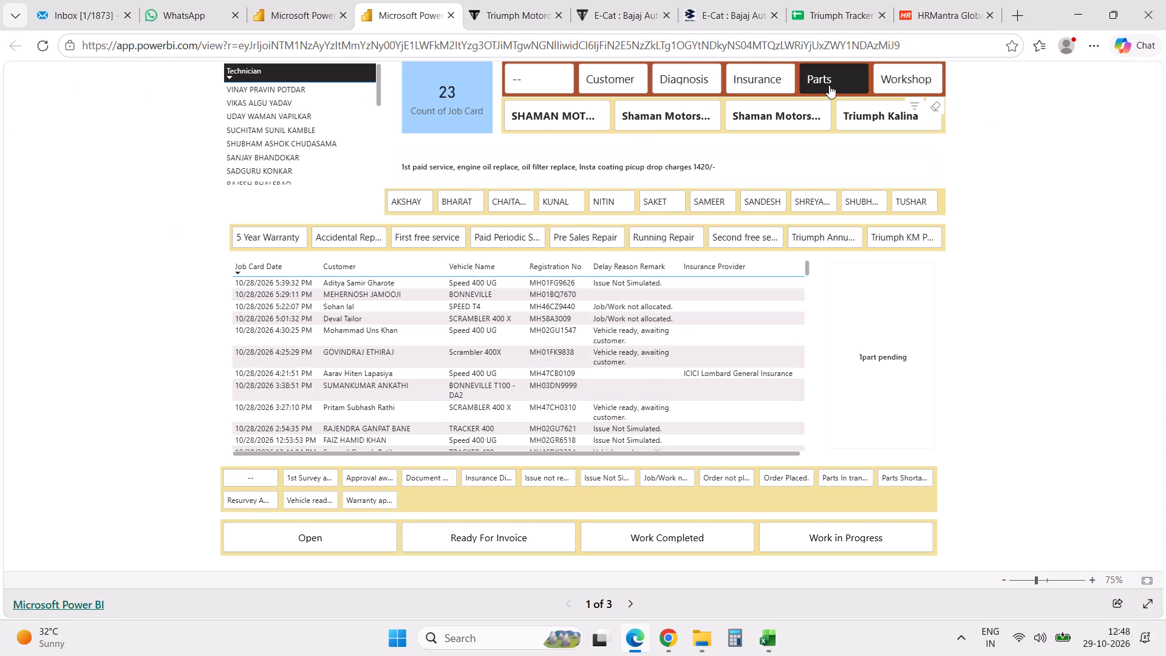
pyautogui.click(565, 121)
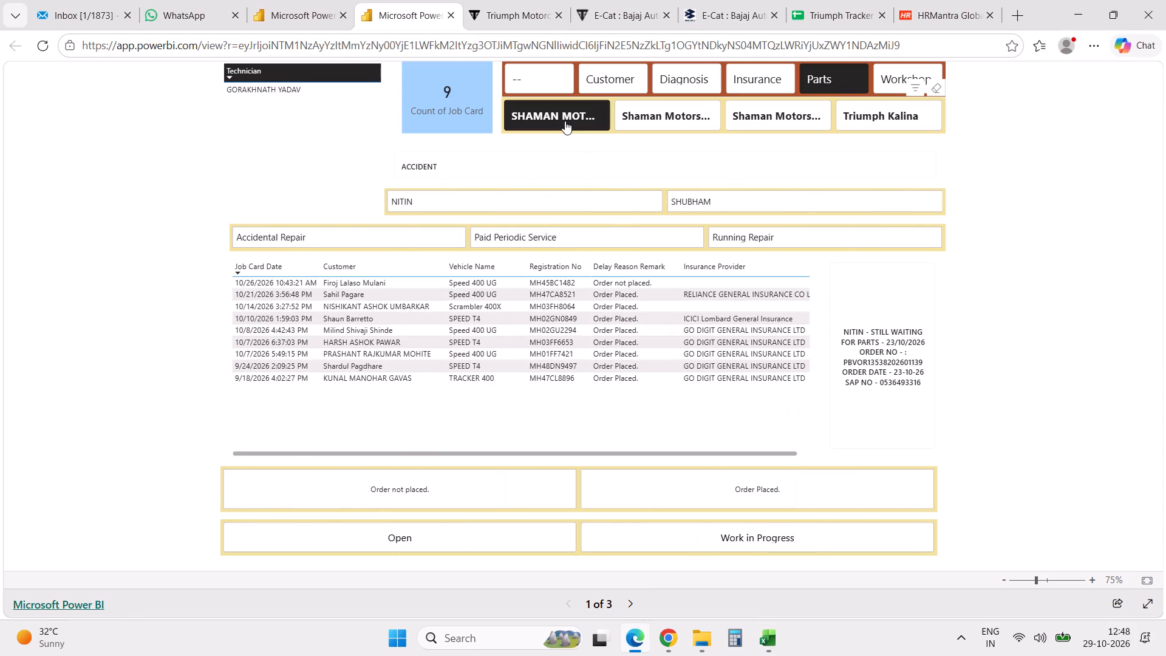
# Check the 10/26/2026 job card's comment in the report and clear that record's comment in the Excel sheet.
pyautogui.click(604, 285)
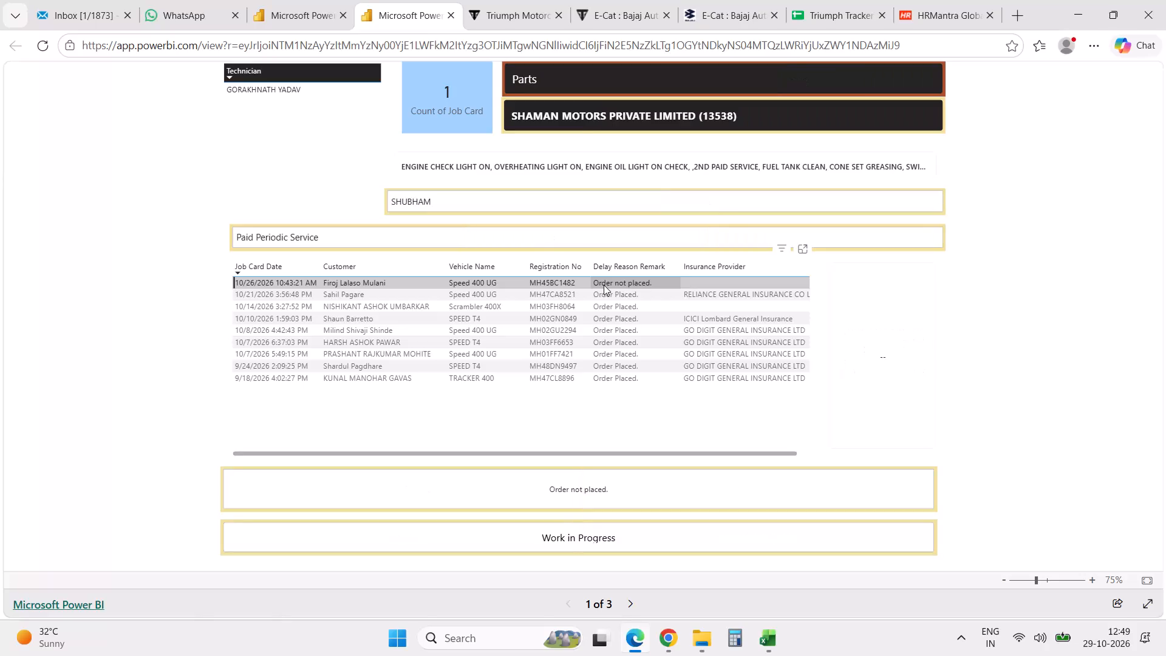
pyautogui.hotkey('alt', 'Tab')
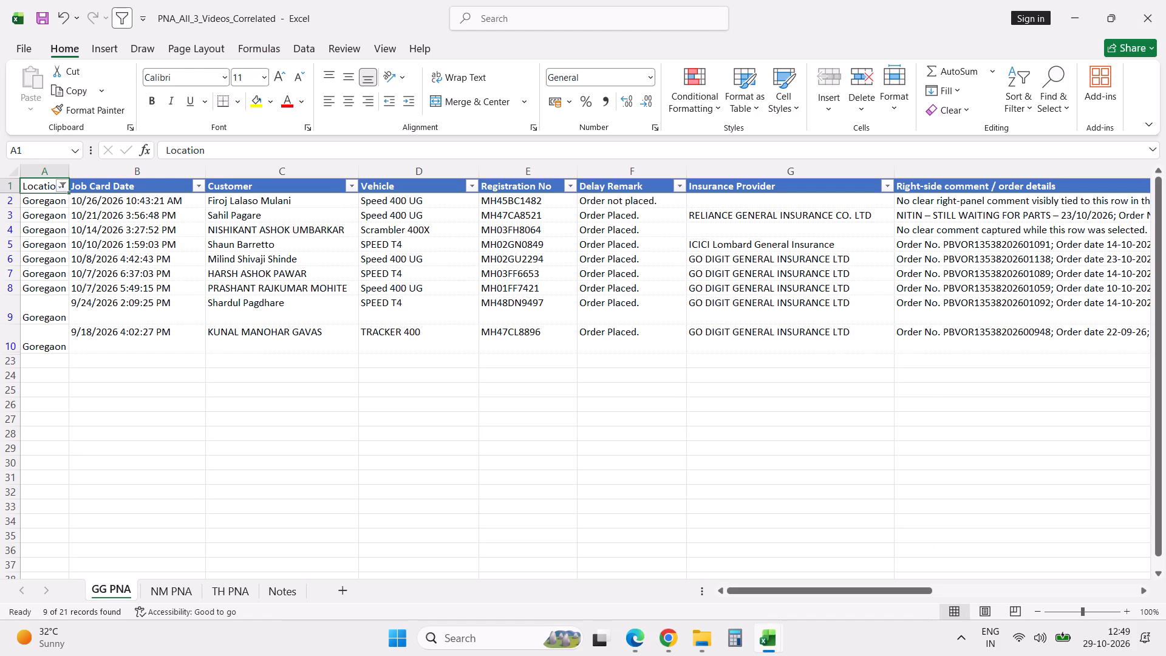
pyautogui.click(926, 205)
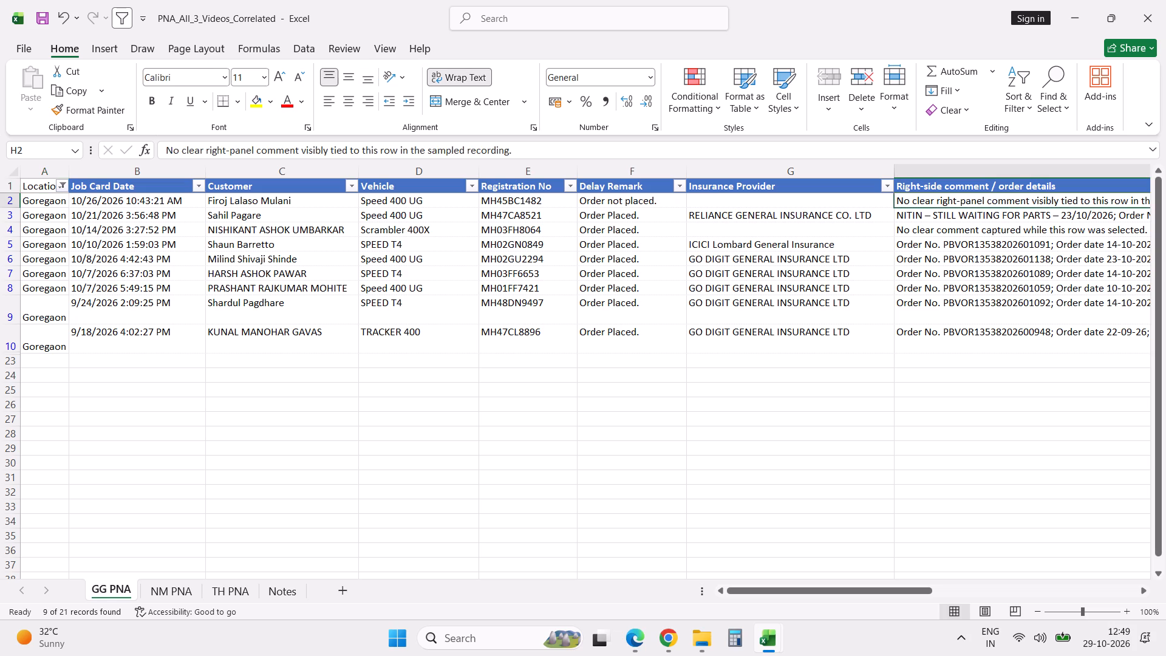
pyautogui.press('Delete')
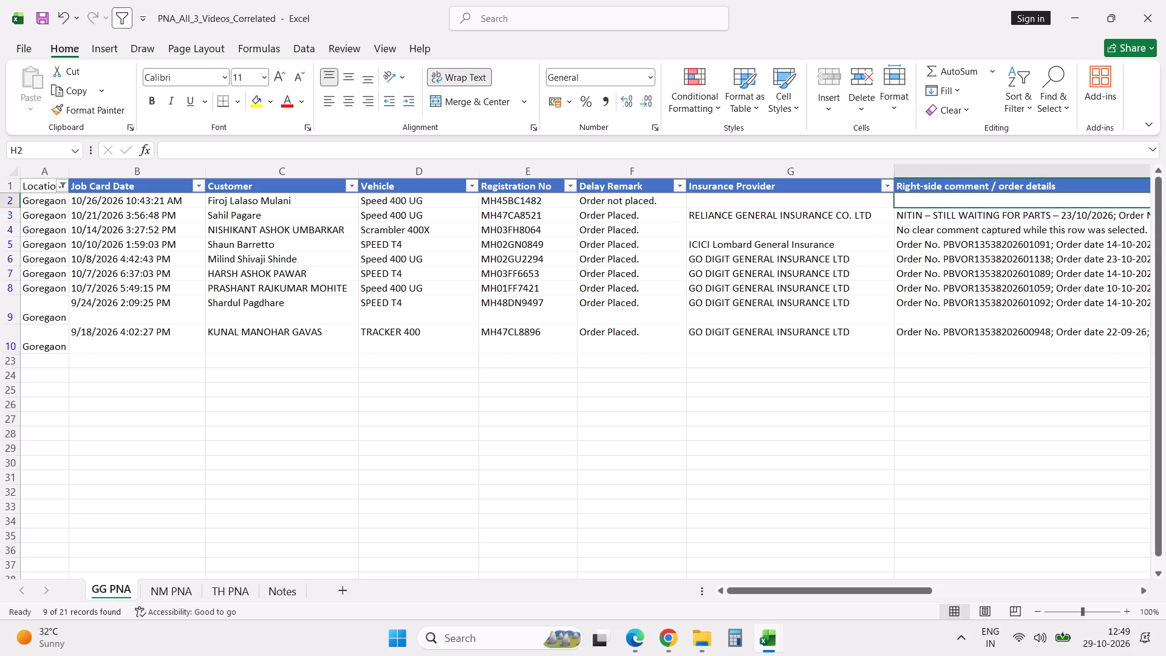
# Compare the 10/21/2026 job card's comment in the Power BI report with its order details in the Excel sheet.
pyautogui.hotkey('alt', 'Tab')
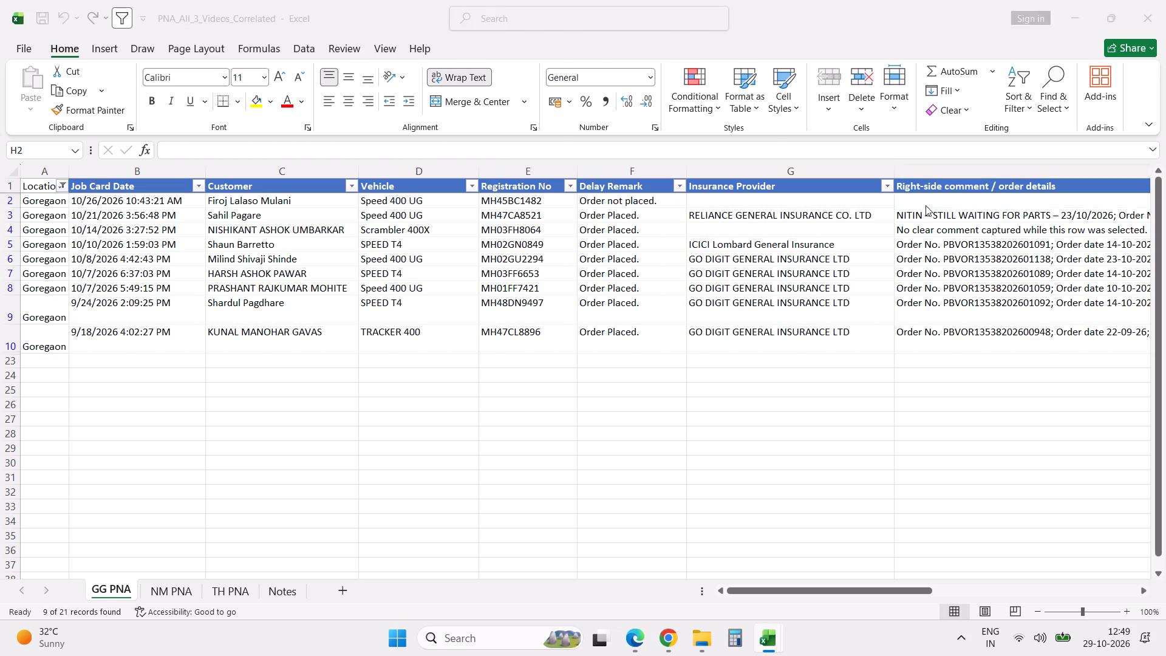
pyautogui.click(353, 297)
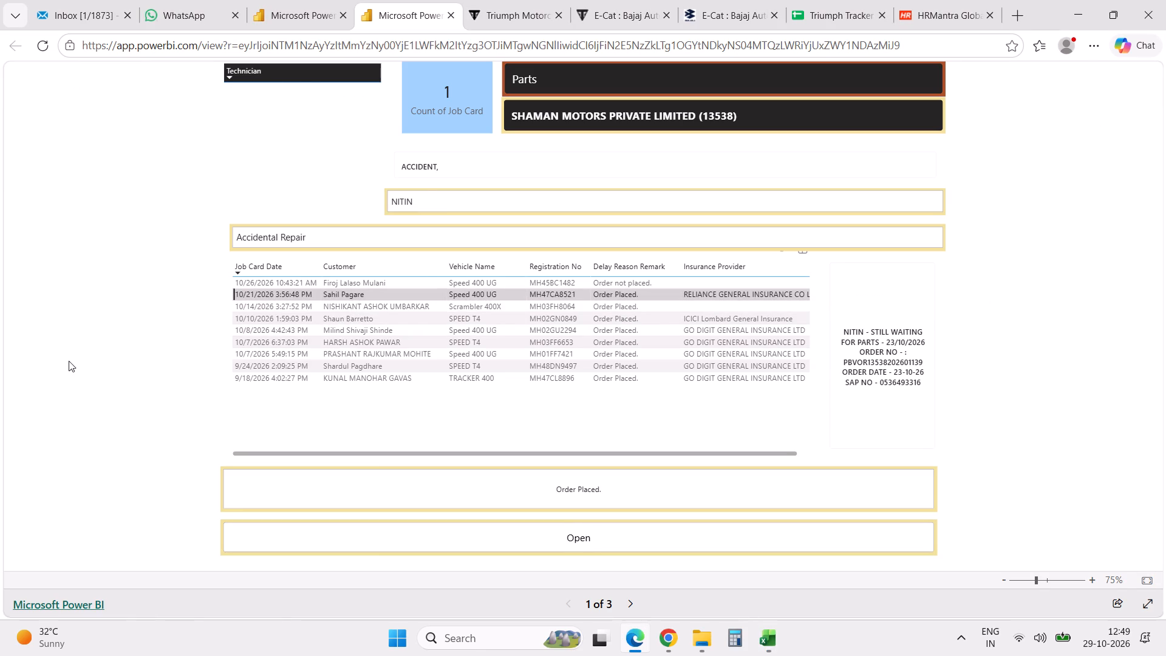
pyautogui.hotkey('alt', 'Tab')
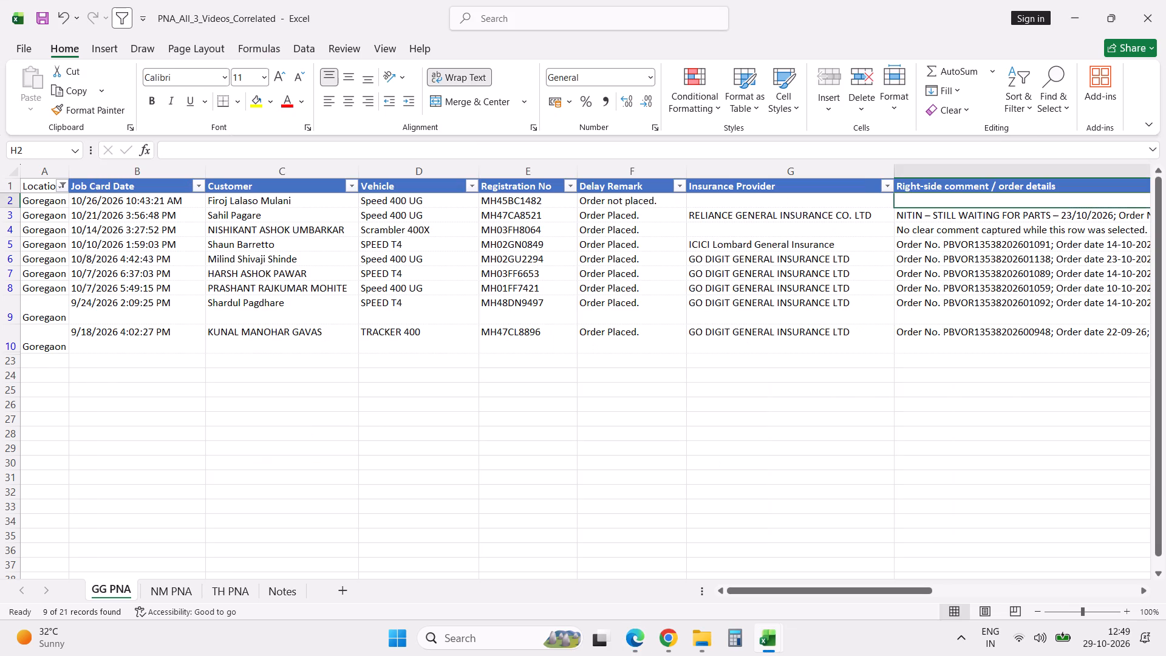
pyautogui.hotkey('alt', 'Tab')
pyautogui.hotkey('alt', 'Tab')
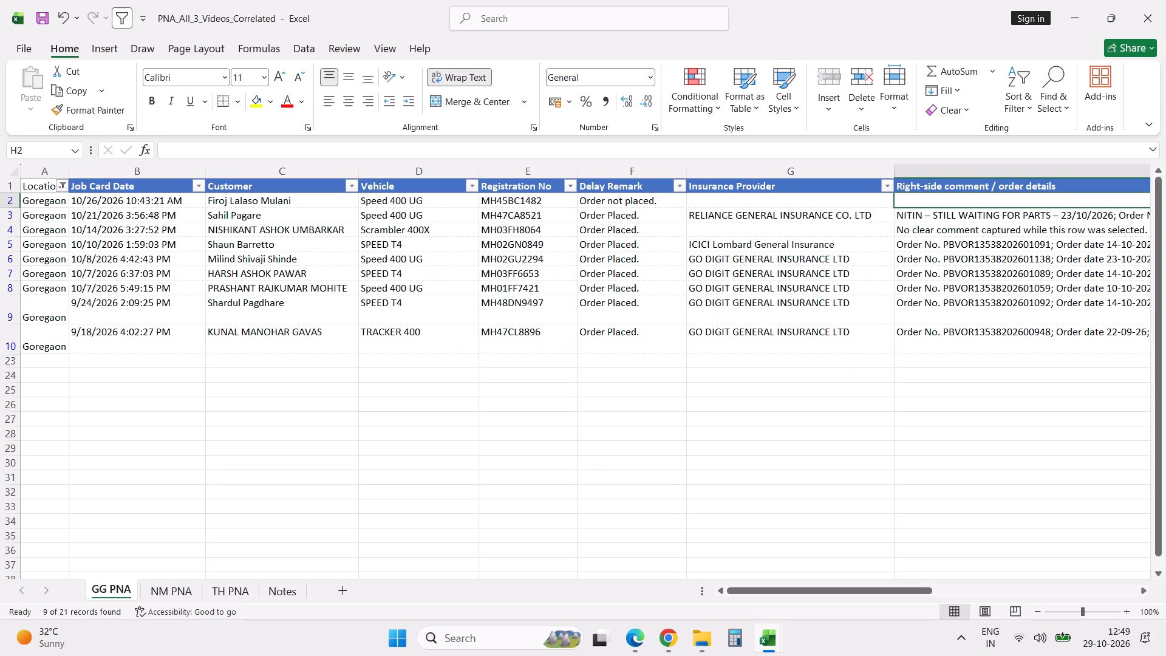
pyautogui.press('Down')
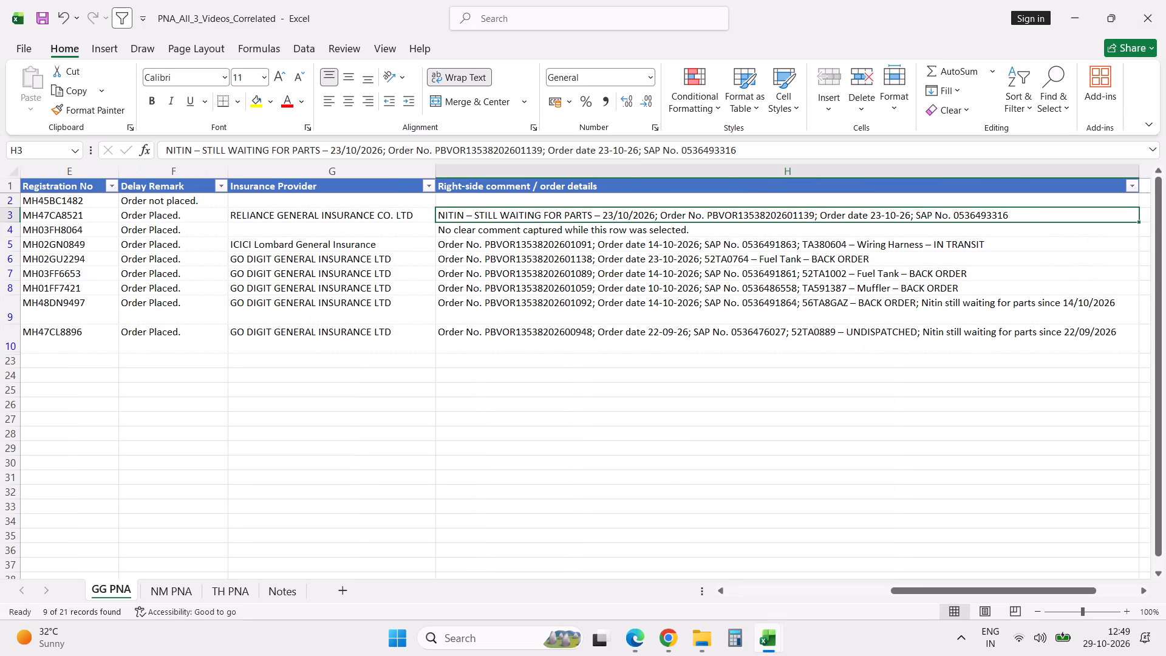
pyautogui.hotkey('alt', 'Tab')
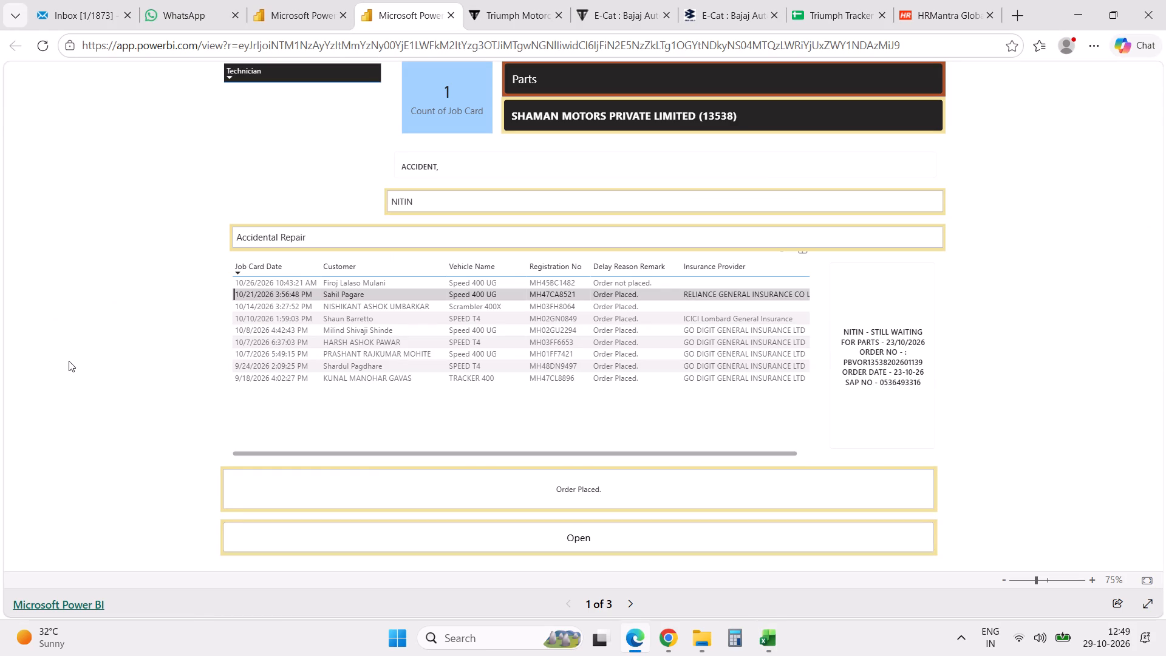
pyautogui.hotkey('alt', 'Tab')
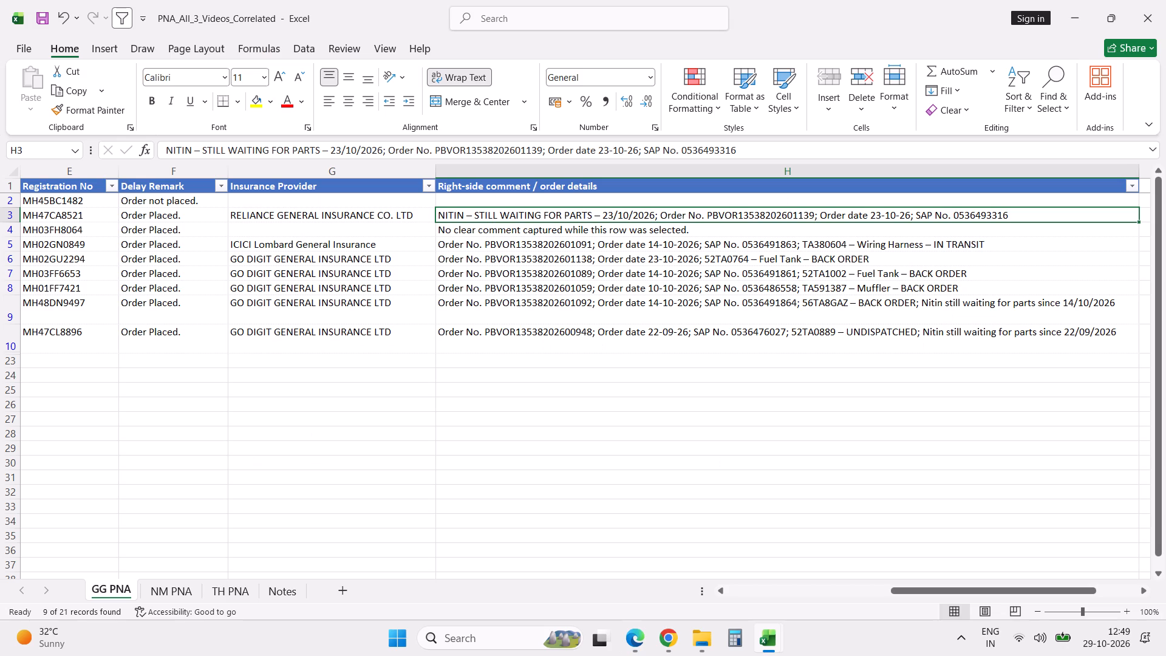
# Hide the Insurance Provider column on the GG PNA sheet.
pyautogui.click(304, 174)
pyautogui.rightClick(304, 174)
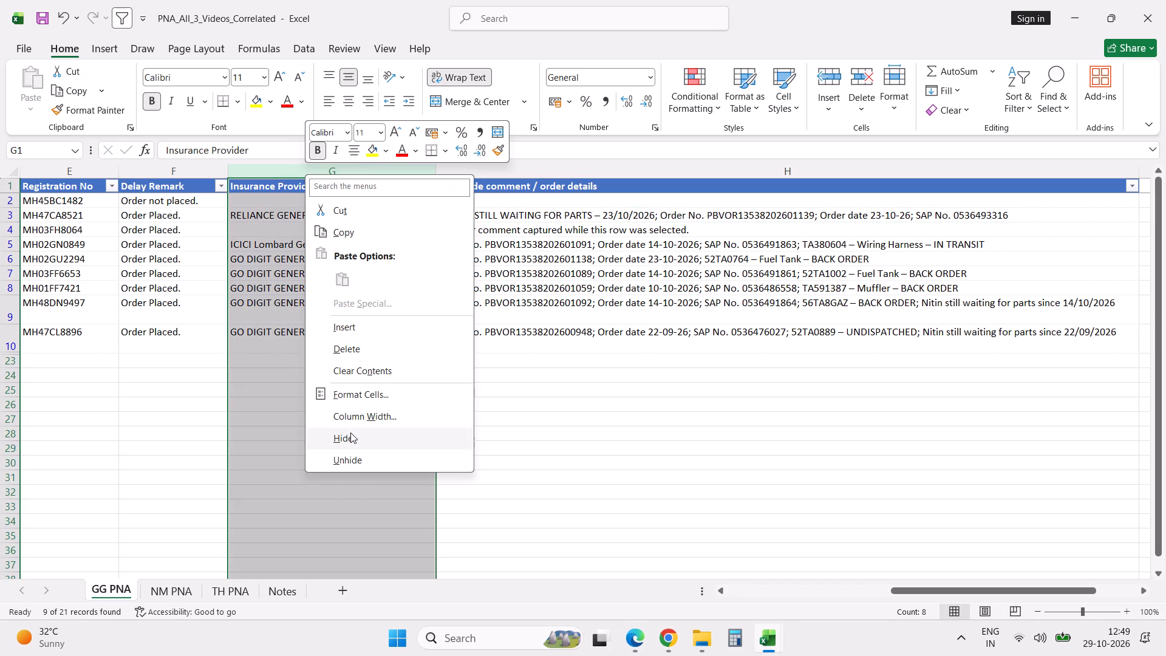
pyautogui.click(350, 434)
pyautogui.click(350, 434)
# Recheck the 10/21/2026 job card by comparing its Excel row from the first column with the Power BI report.
pyautogui.press('Left')
pyautogui.press('Left')
pyautogui.press('Left')
pyautogui.press('Left')
pyautogui.press('Left')
pyautogui.press('Left')
pyautogui.press('Left')
pyautogui.press('Left')
pyautogui.press('Left')
pyautogui.press('Left')
pyautogui.press('Left')
pyautogui.press('Left')
pyautogui.press('Left')
pyautogui.press('Left')
pyautogui.press('Left')
pyautogui.press('Left')
pyautogui.press('Left')
pyautogui.press('Left')
pyautogui.press('Left')
pyautogui.press('Left')
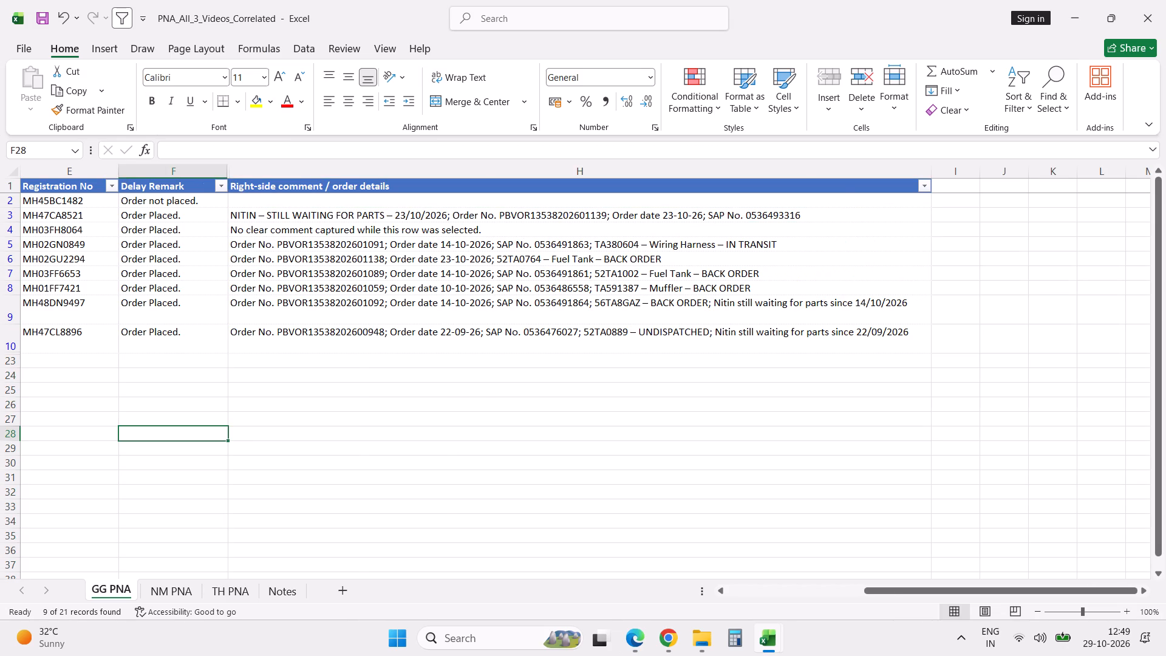
pyautogui.hotkey('alt', 'Tab')
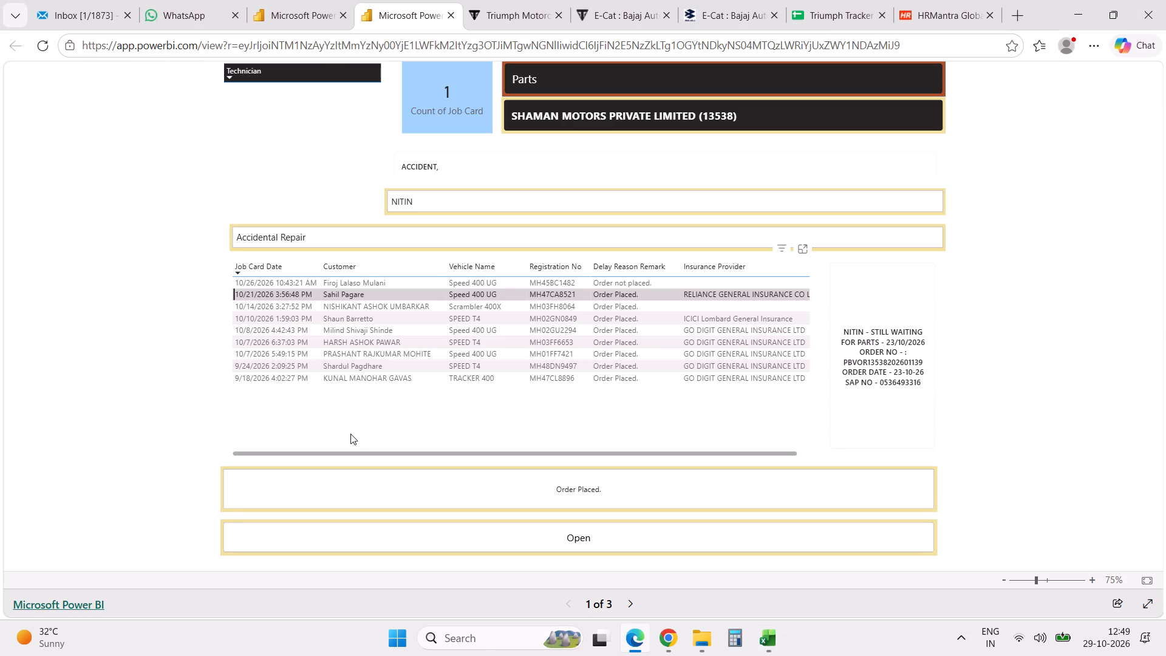
pyautogui.hotkey('alt', 'Tab')
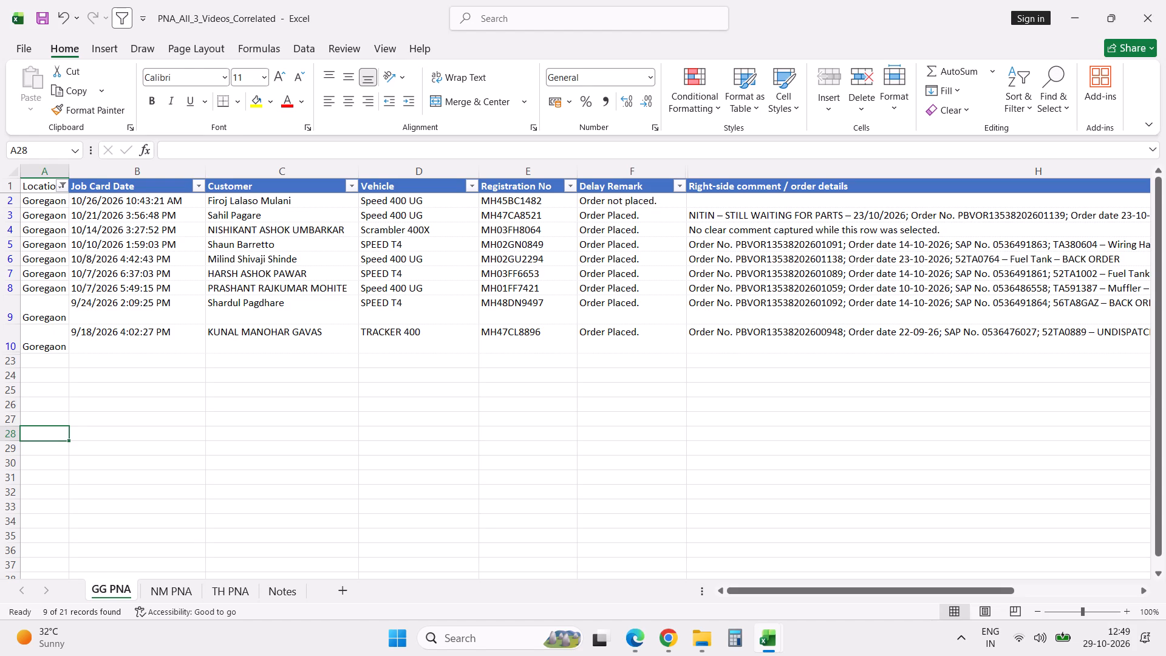
# Compare the 10/14/2026 job card's comment in the Power BI report with its order details in the Excel sheet.
pyautogui.hotkey('alt', 'Tab')
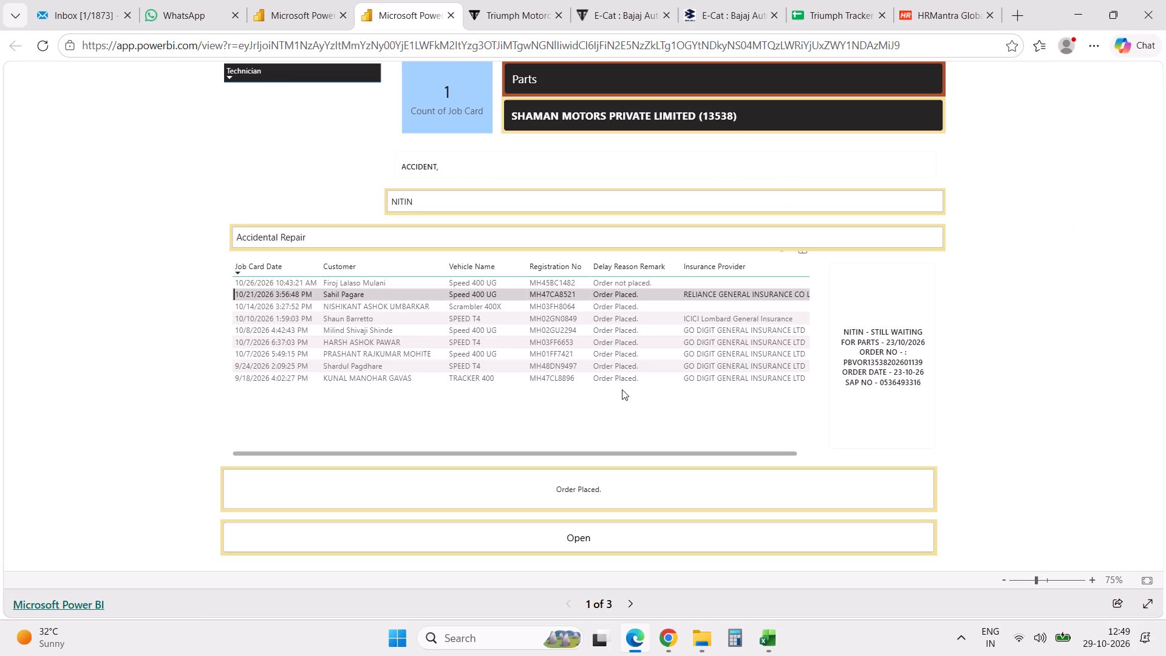
pyautogui.click(486, 306)
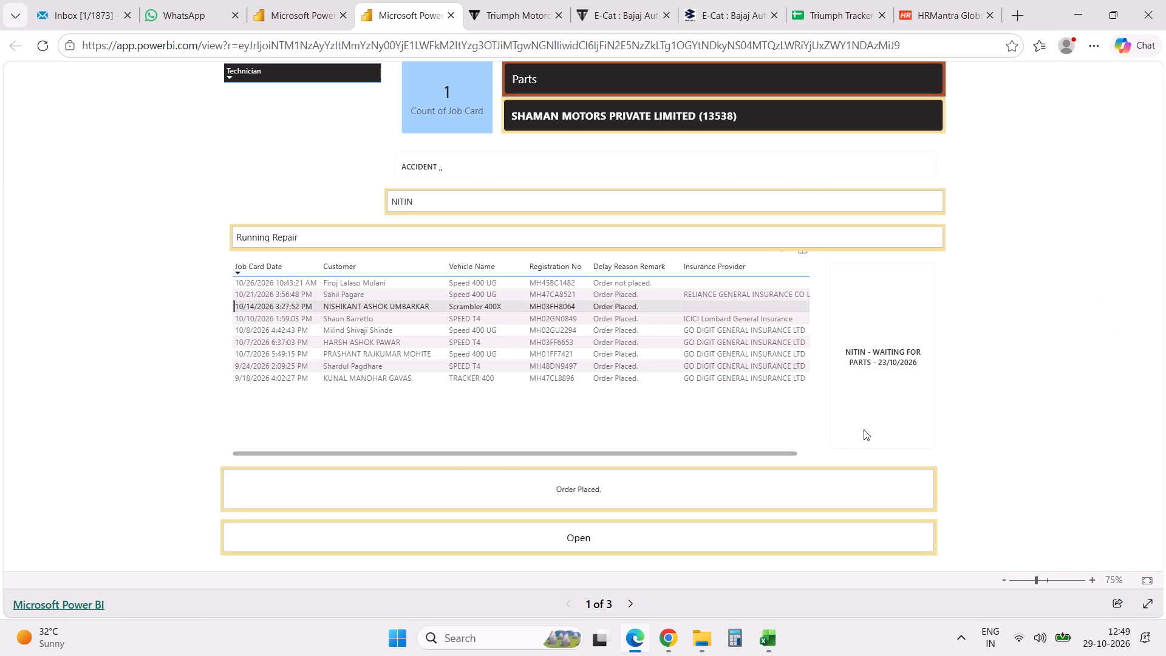
pyautogui.hotkey('alt', 'Tab')
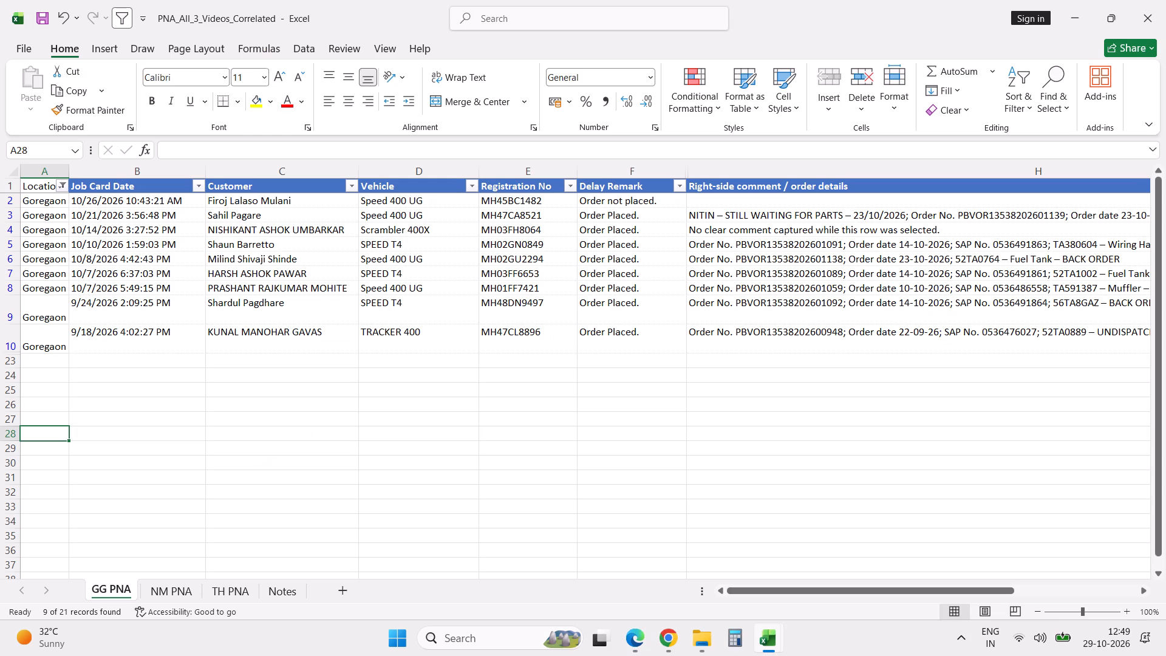
pyautogui.click(811, 232)
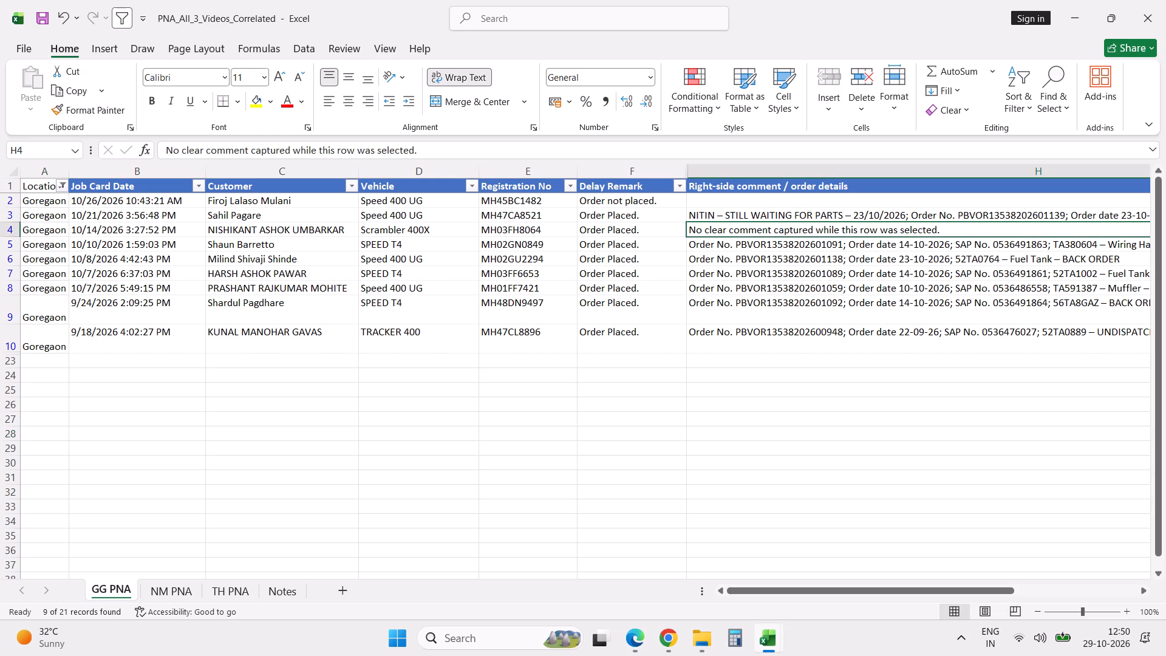
pyautogui.hotkey('alt', 'Tab')
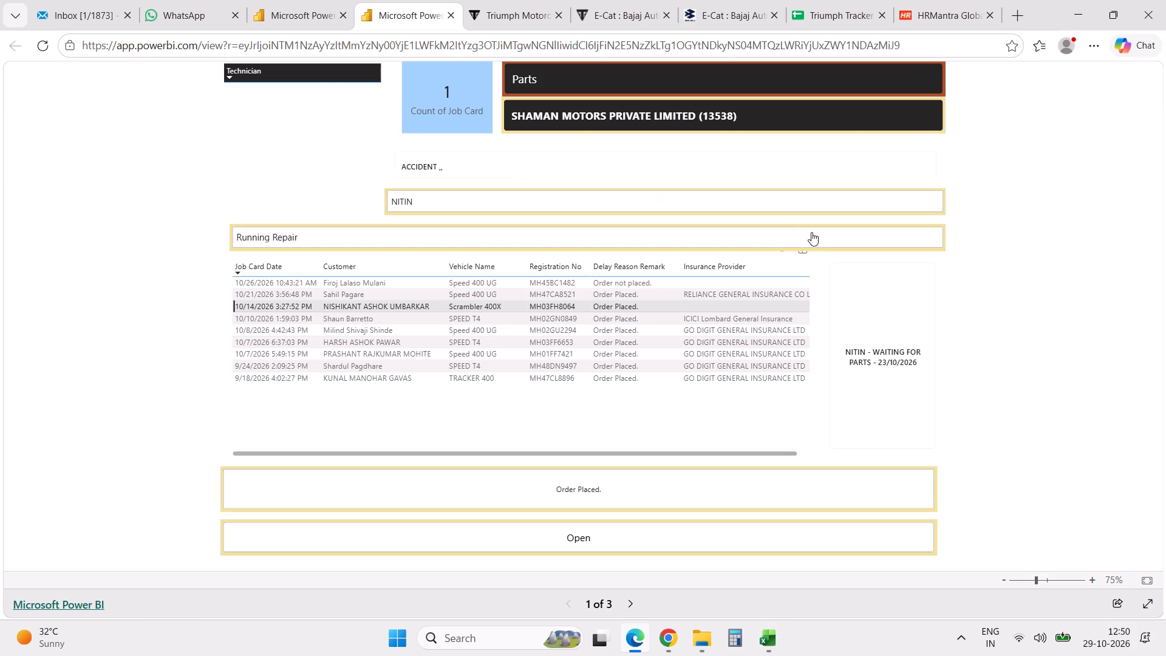
pyautogui.click(716, 290)
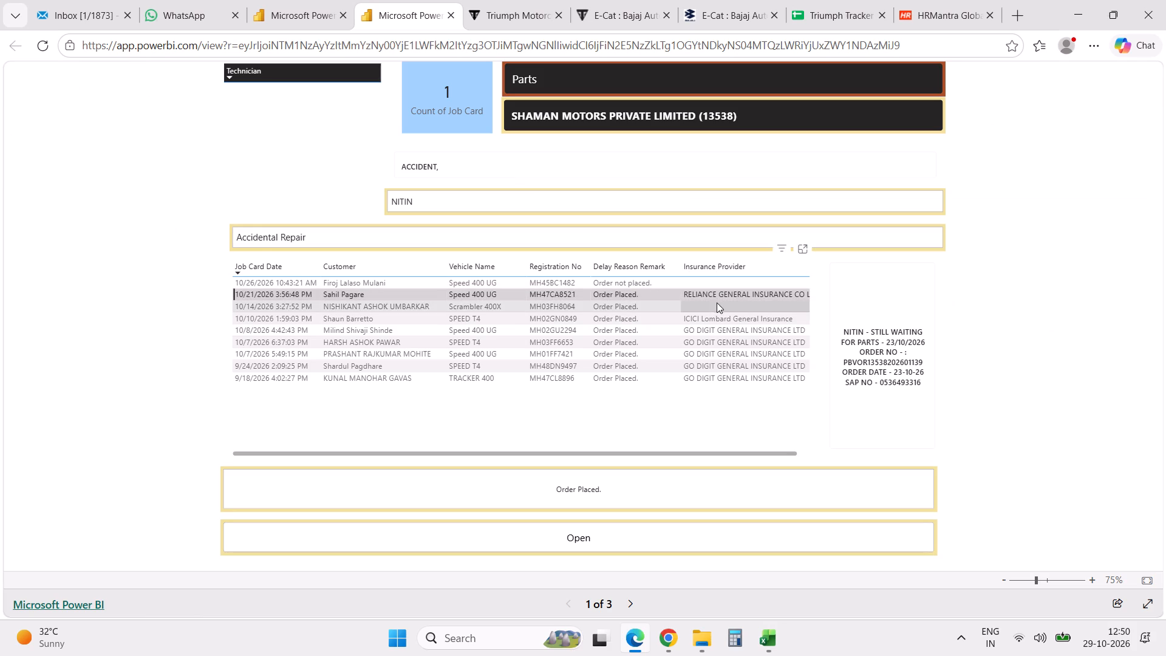
pyautogui.click(718, 306)
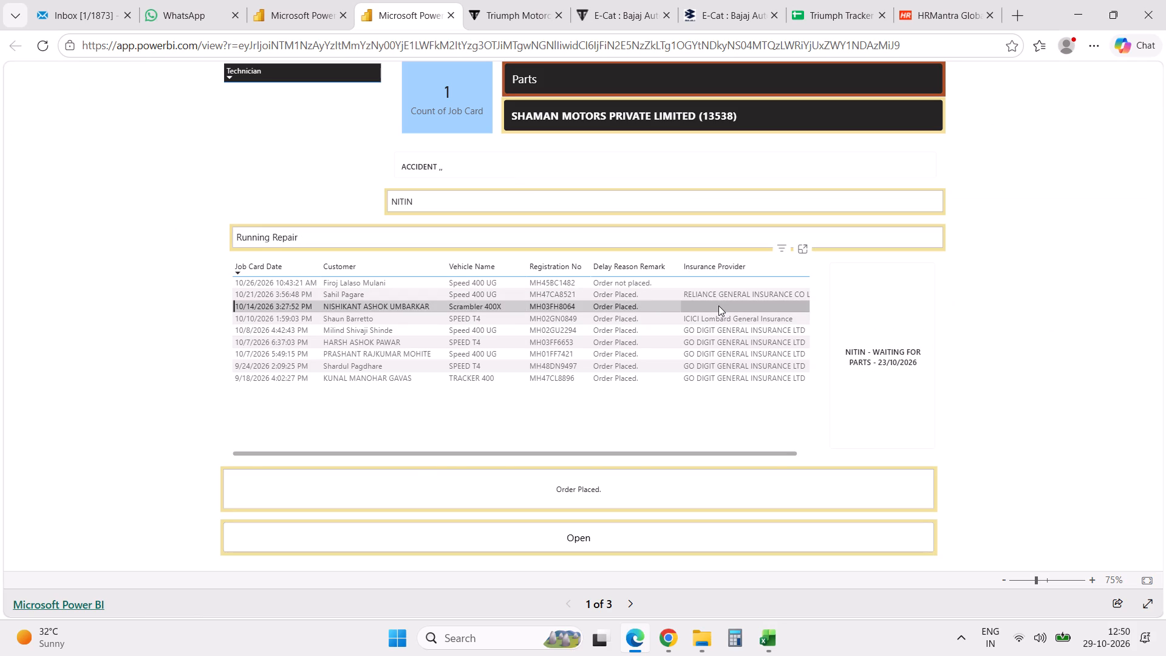
pyautogui.hotkey('alt', 'Tab')
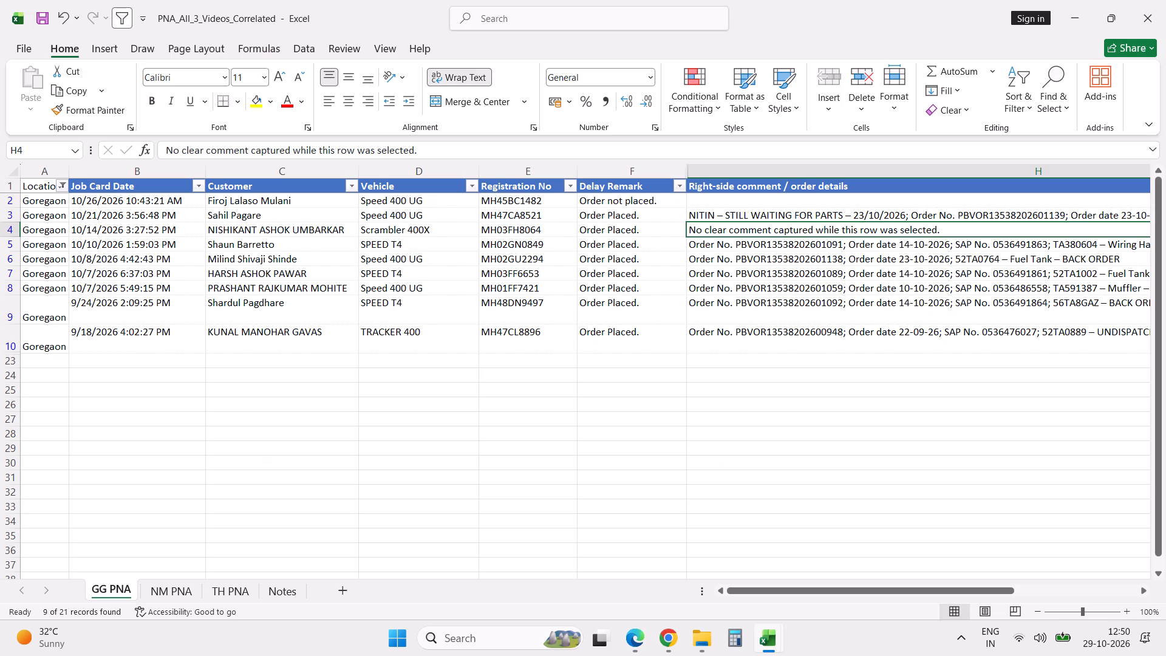
# Fill the 10/14/2026 job card's comment from the row above and trim it to "NITIN – STILL WAITING FOR PARTS – 23/10/2026".
pyautogui.hotkey('ctrl', 'd')
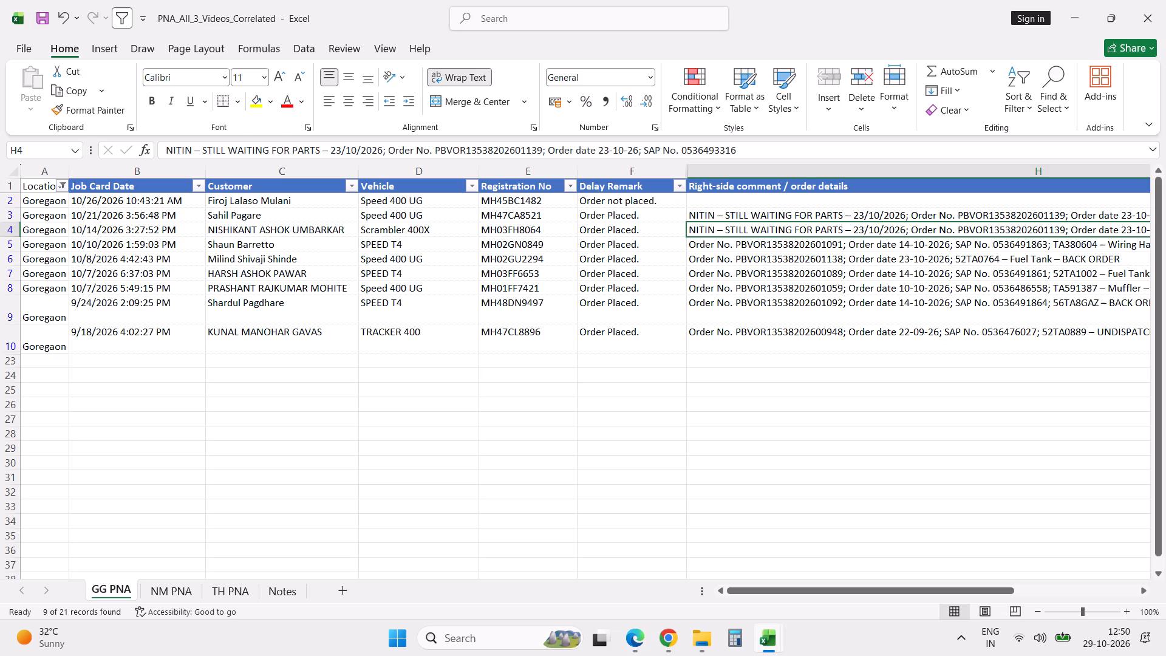
pyautogui.doubleClick(907, 229)
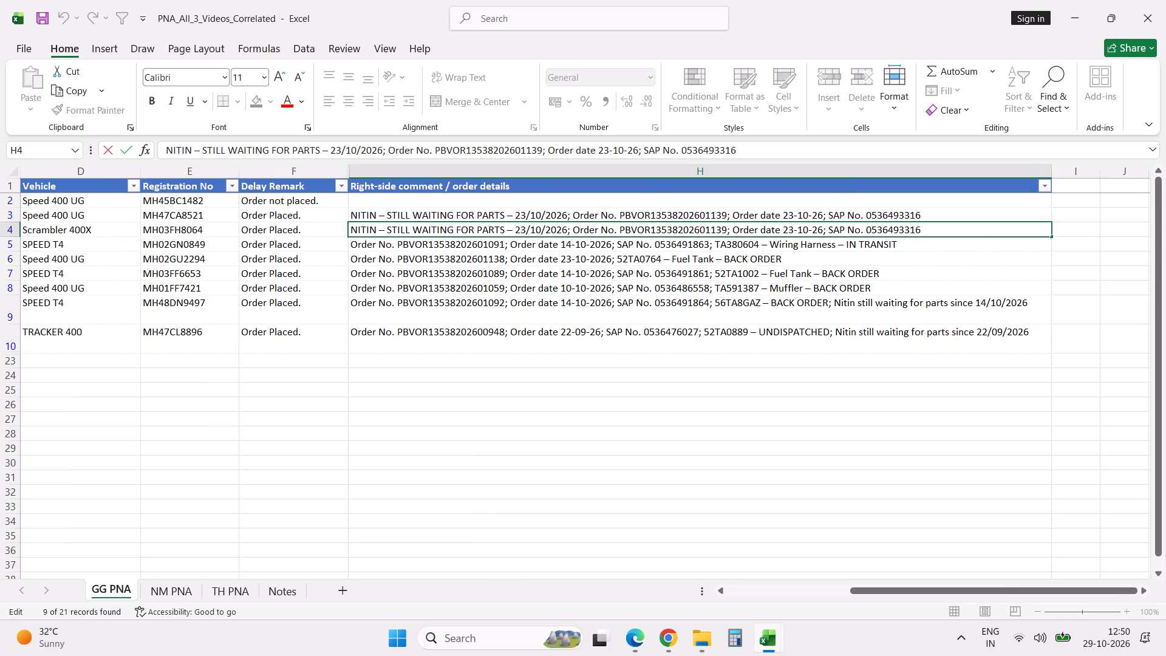
pyautogui.press('Right')
pyautogui.press('Right')
pyautogui.hotkey('shift', 'Left')
pyautogui.hotkey('shift', 'Left')
pyautogui.hotkey('shift', 'Left')
pyautogui.hotkey('shift', 'Left')
pyautogui.hotkey('shift', 'Left')
pyautogui.hotkey('shift', 'Left')
pyautogui.hotkey('shift', 'Left')
pyautogui.hotkey('shift', 'Left')
pyautogui.hotkey('shift', 'Left')
pyautogui.hotkey('shift', 'Left')
pyautogui.hotkey('shift', 'Left')
pyautogui.hotkey('shift', 'Left')
pyautogui.hotkey('shift', 'Left')
pyautogui.hotkey('shift', 'Left')
pyautogui.hotkey('shift', 'Left')
pyautogui.hotkey('shift', 'Left')
pyautogui.hotkey('shift', 'Left')
pyautogui.hotkey('shift', 'Left')
pyautogui.hotkey('shift', 'Left')
pyautogui.hotkey('shift', 'Left')
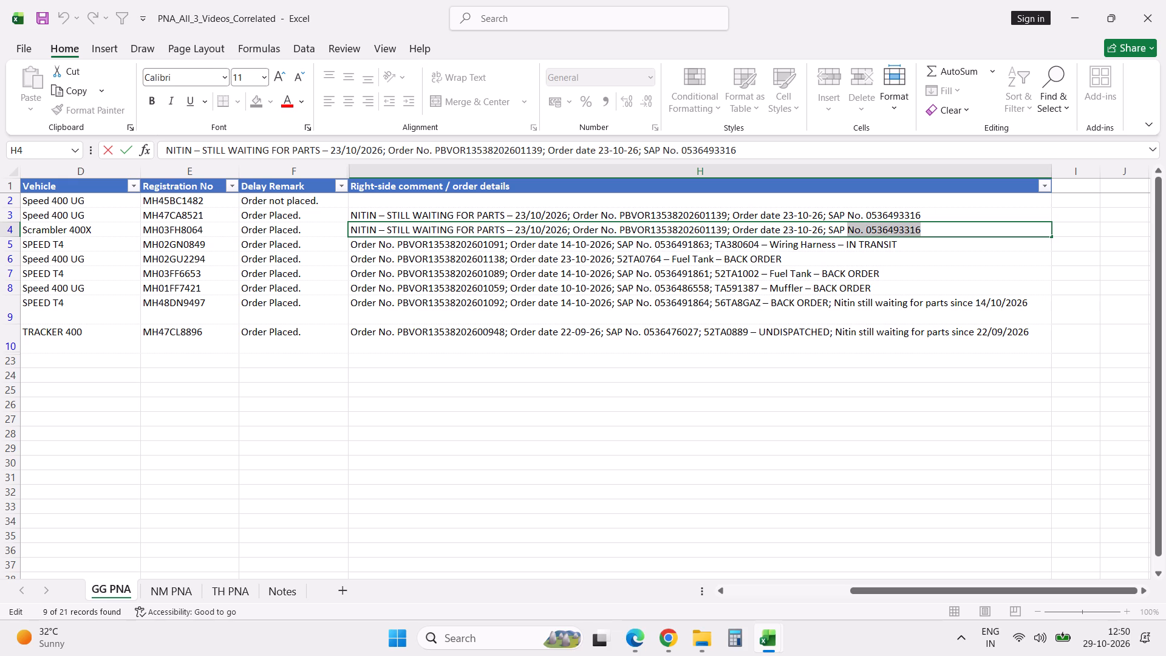
pyautogui.hotkey('shift', 'Left')
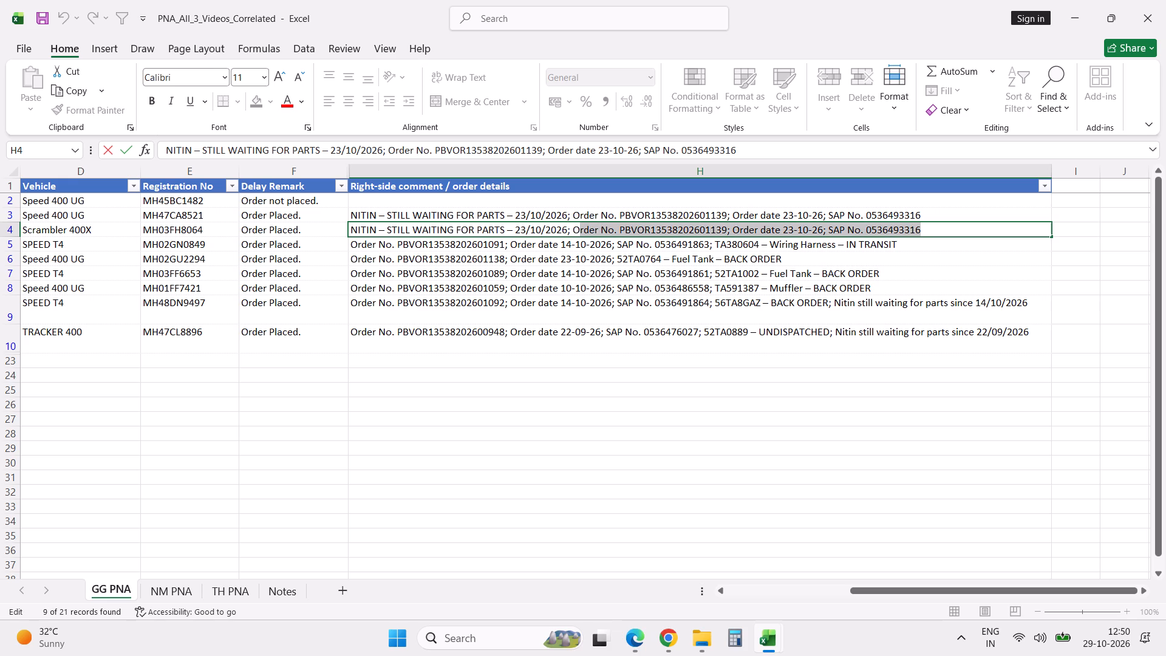
pyautogui.hotkey('shift', 'Left')
pyautogui.hotkey('shift', 'Left')
pyautogui.hotkey('shift', 'Left')
pyautogui.press('Delete')
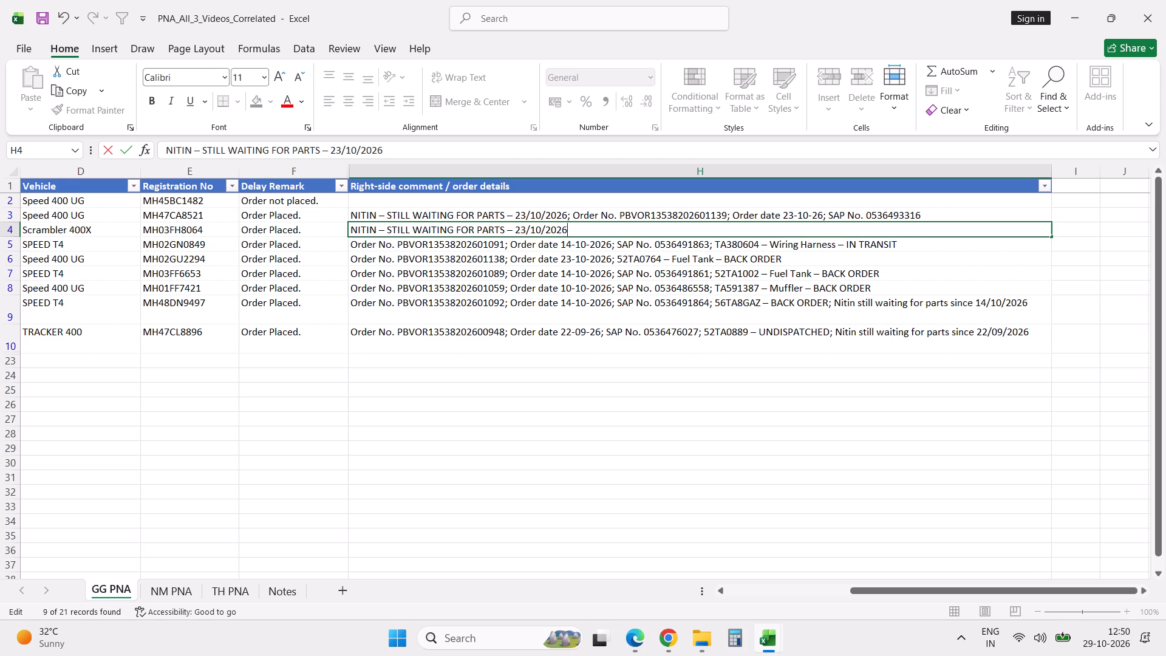
pyautogui.press('Return')
pyautogui.press('Up')
# Recheck the report's wording and remove "STILL" from the 10/14/2026 job card's comment in the Excel sheet.
pyautogui.hotkey('alt', 'Tab')
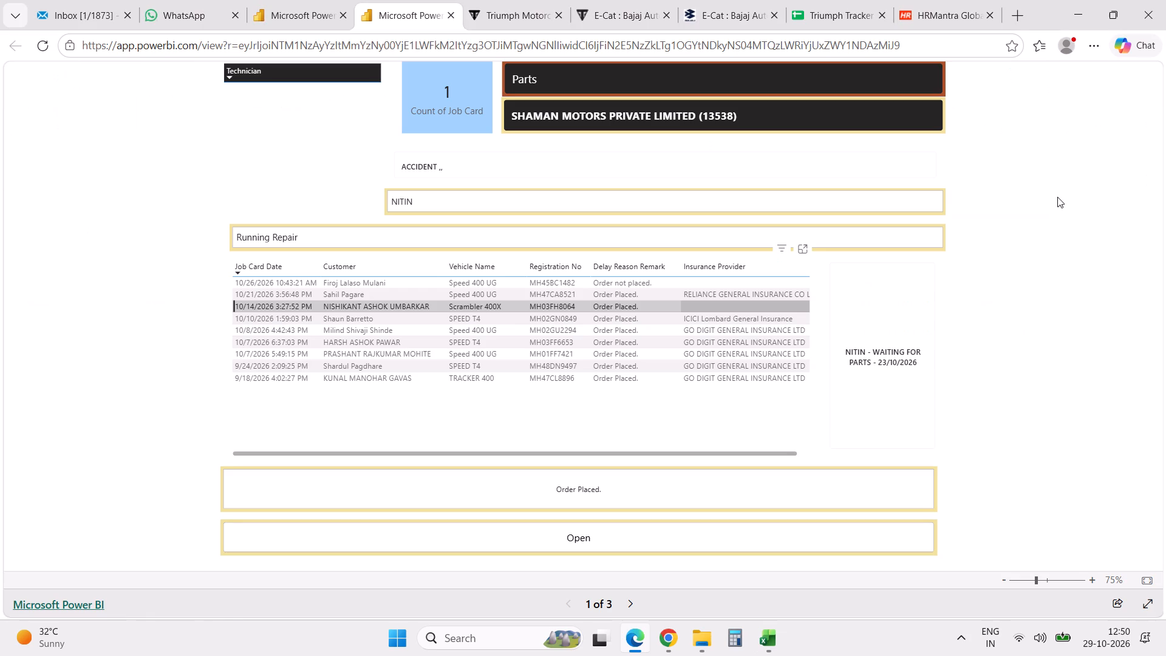
pyautogui.hotkey('alt', 'Tab')
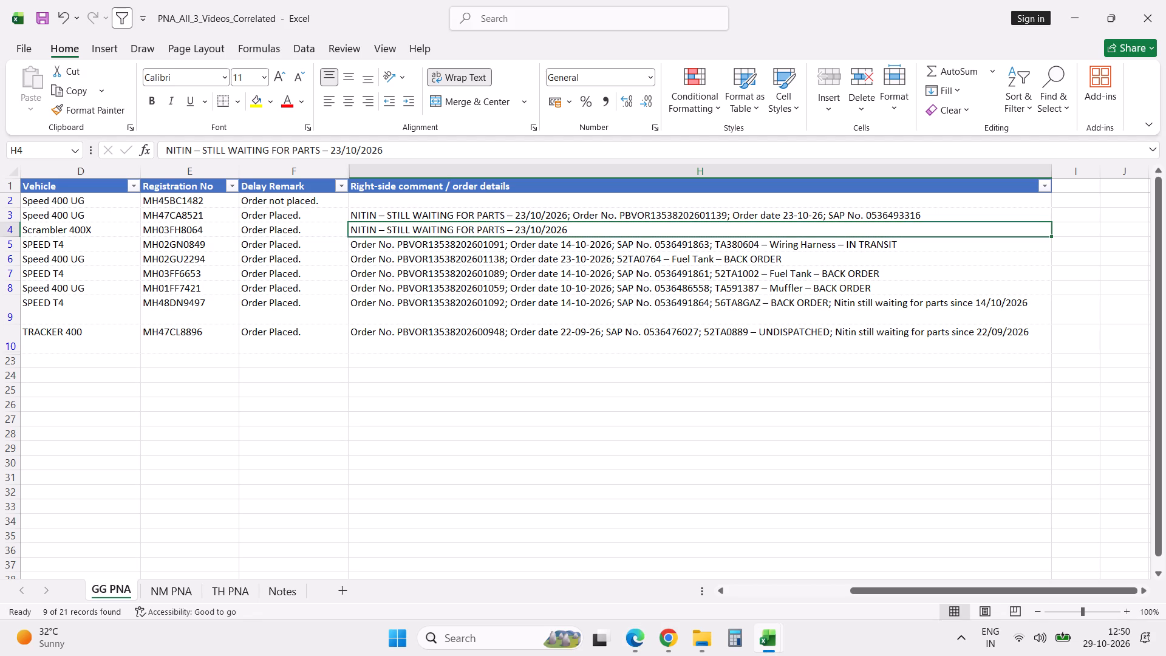
pyautogui.doubleClick(414, 228)
pyautogui.press('BackSpace')
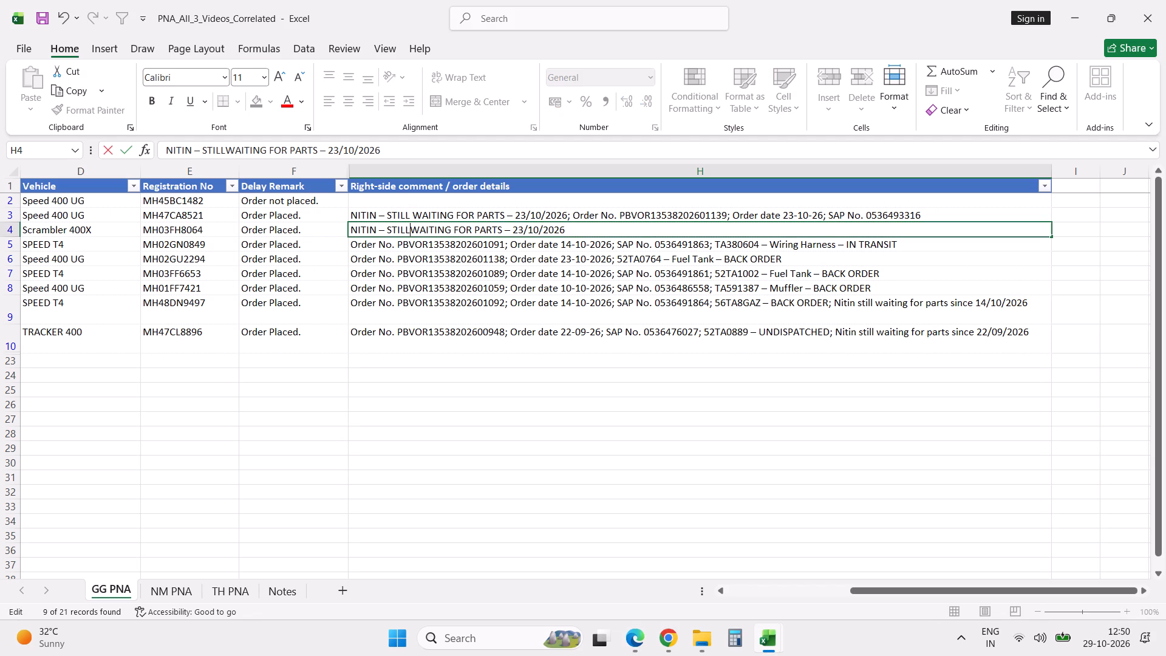
pyautogui.press('BackSpace')
pyautogui.press('BackSpace')
pyautogui.press('BackSpace')
pyautogui.press('BackSpace')
pyautogui.press('BackSpace')
pyautogui.press('Return')
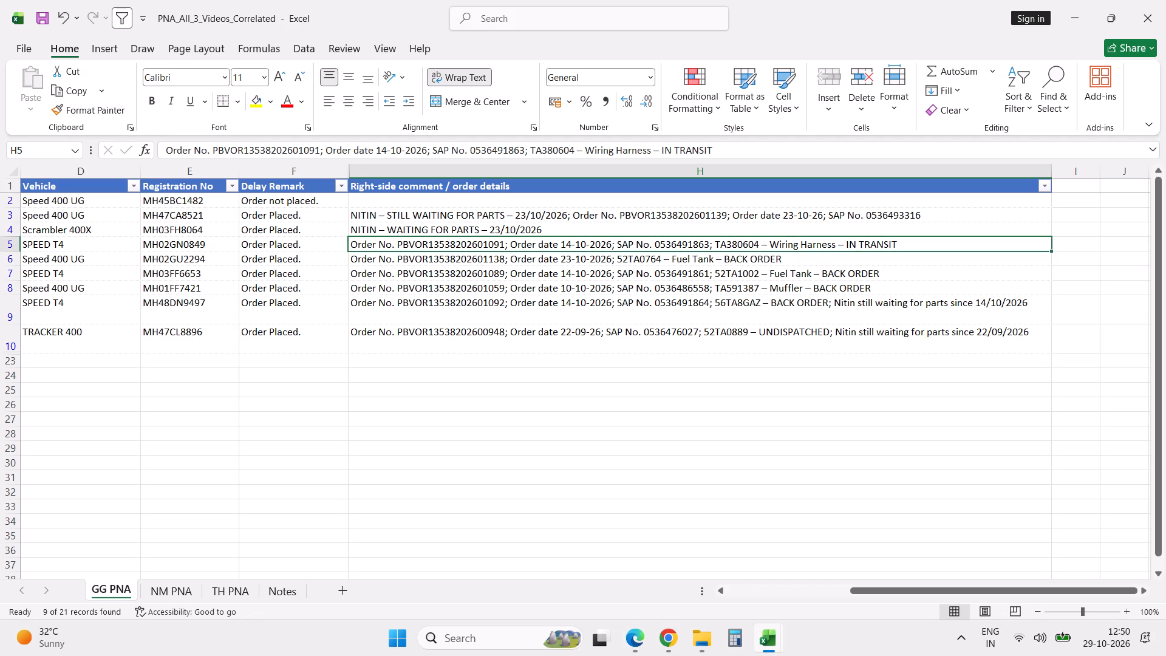
# Compare the 10/10/2026 job card's Excel row, from the first column to its order details, with its comment in the Power BI report.
pyautogui.press('Left')
pyautogui.press('Left')
pyautogui.press('Left')
pyautogui.press('Left')
pyautogui.press('Left')
pyautogui.press('Left')
pyautogui.press('Left')
pyautogui.press('Left')
pyautogui.press('Left')
pyautogui.press('Left')
pyautogui.press('Left')
pyautogui.press('Left')
pyautogui.press('Left')
pyautogui.press('Left')
pyautogui.press('Left')
pyautogui.press('Left')
pyautogui.press('Left')
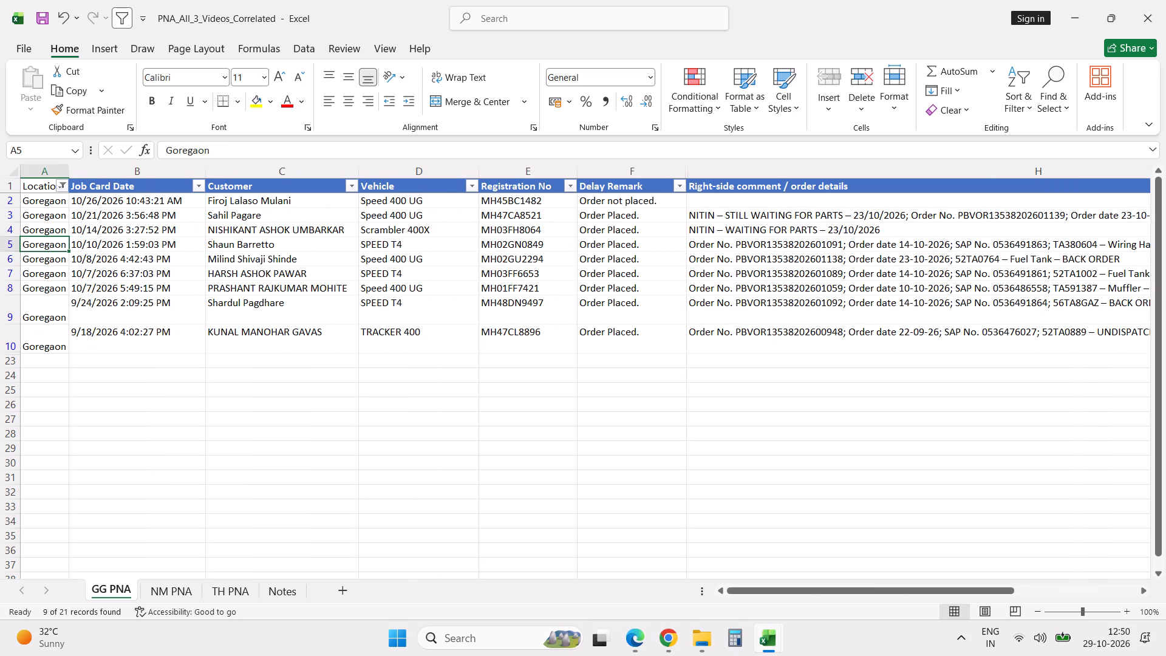
pyautogui.hotkey('alt', 'Tab')
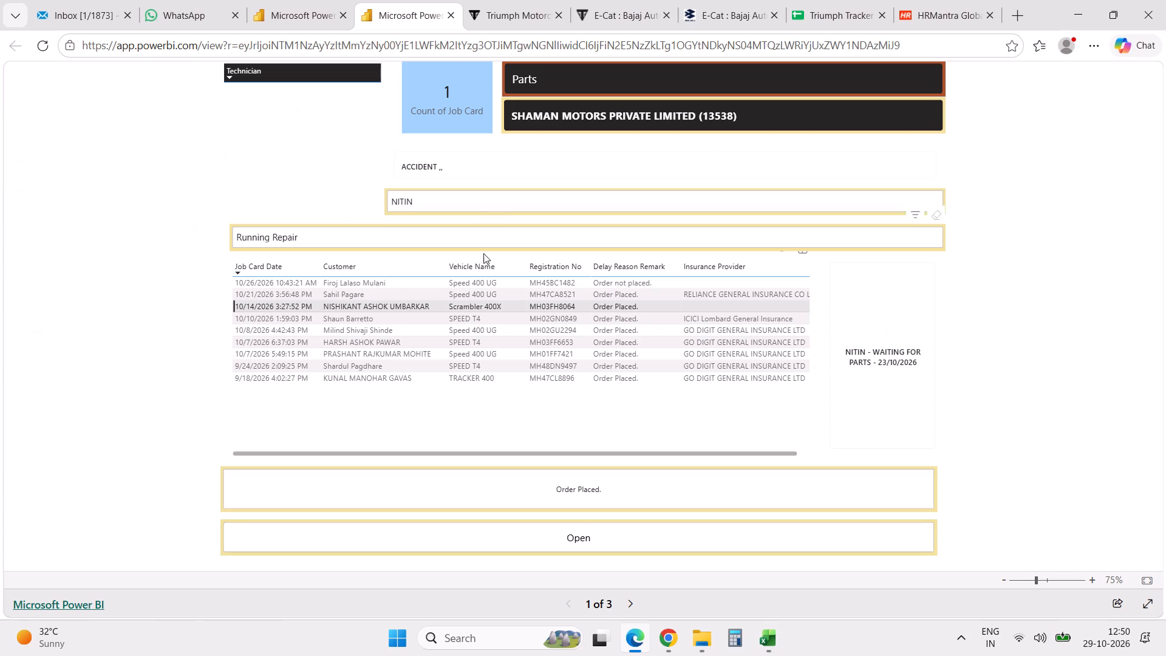
pyautogui.click(472, 318)
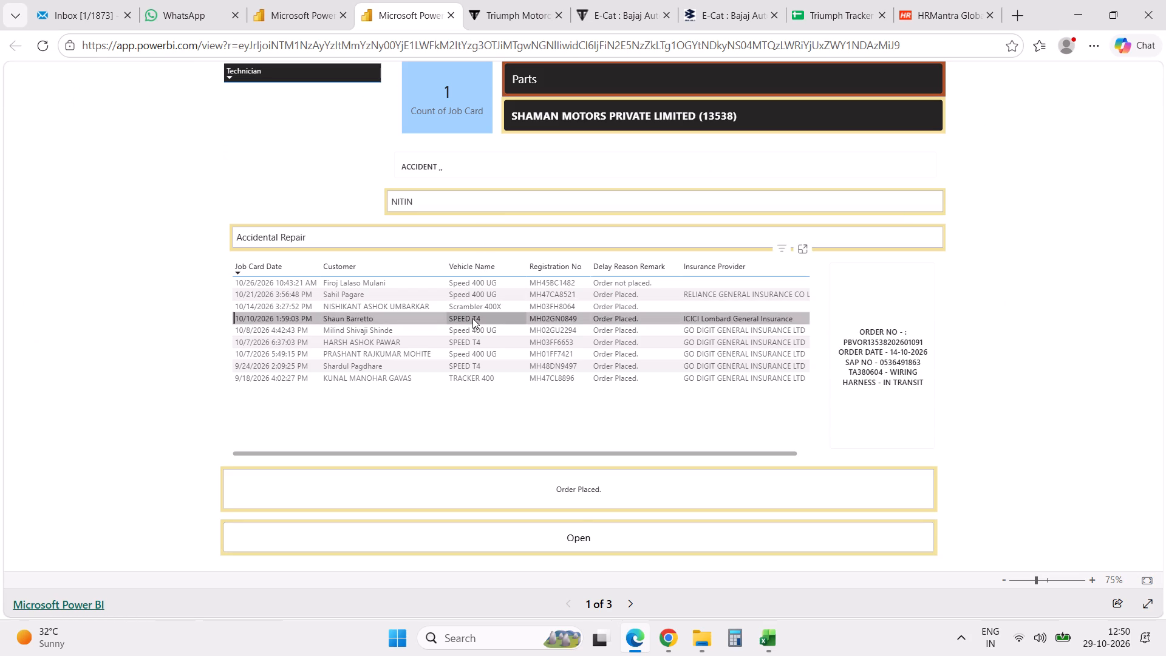
pyautogui.hotkey('alt', 'Tab')
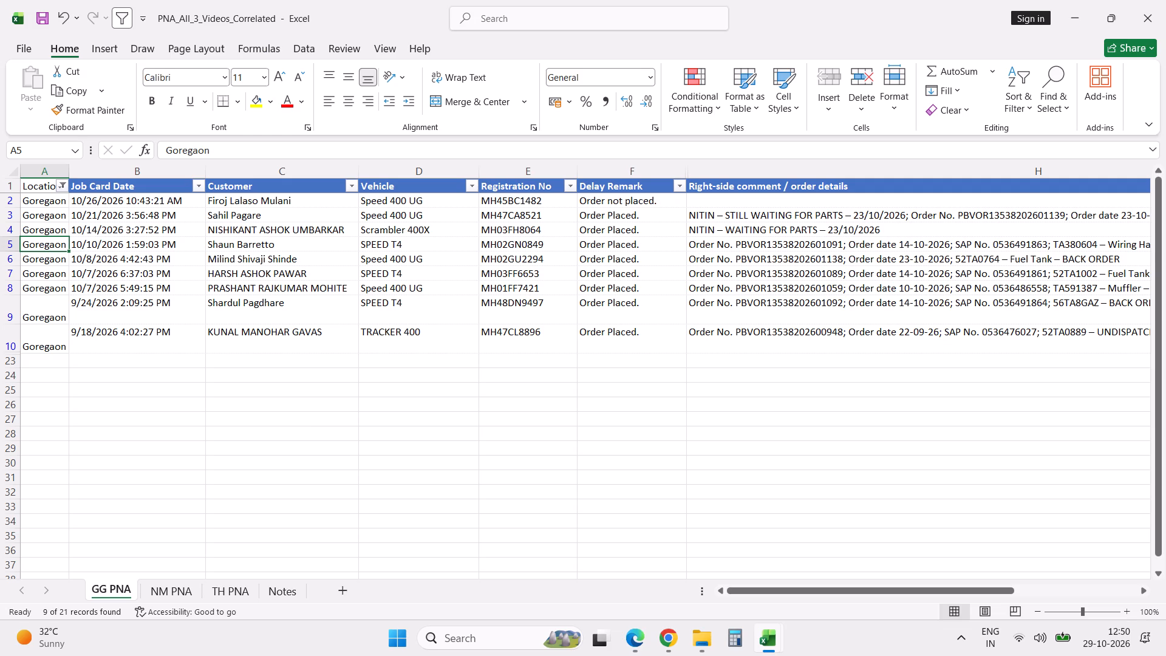
pyautogui.click(809, 246)
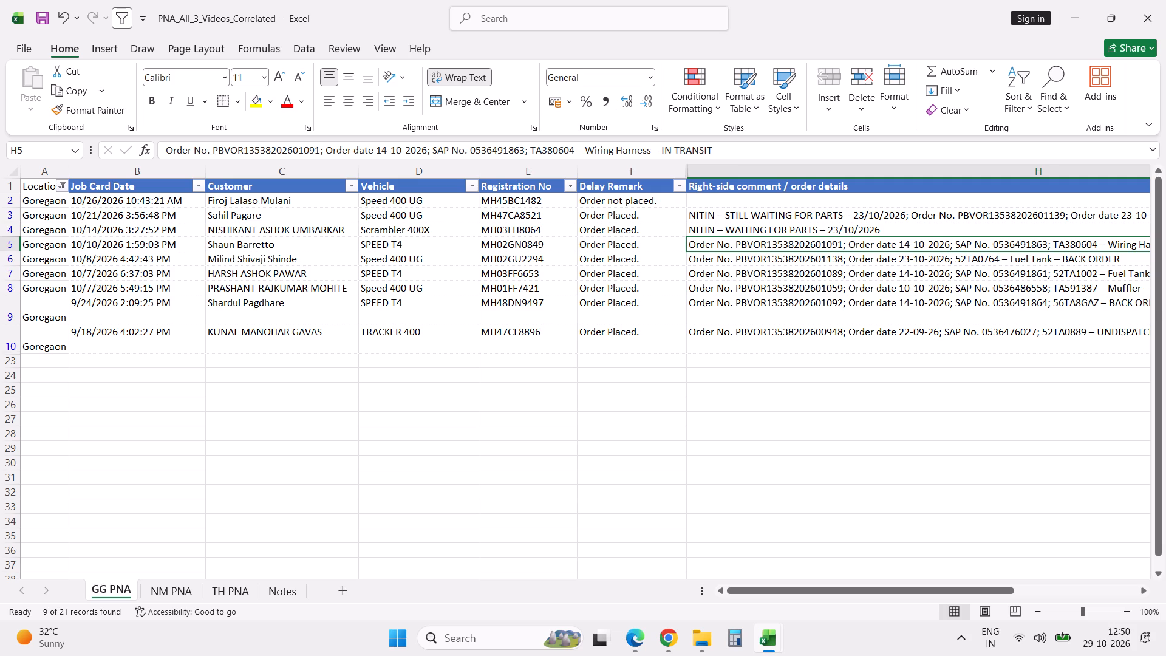
# Compare the comments of the 10/8/2026 and both 10/7/2026 job cards in the Power BI report with their Excel order details.
pyautogui.hotkey('alt', 'Tab')
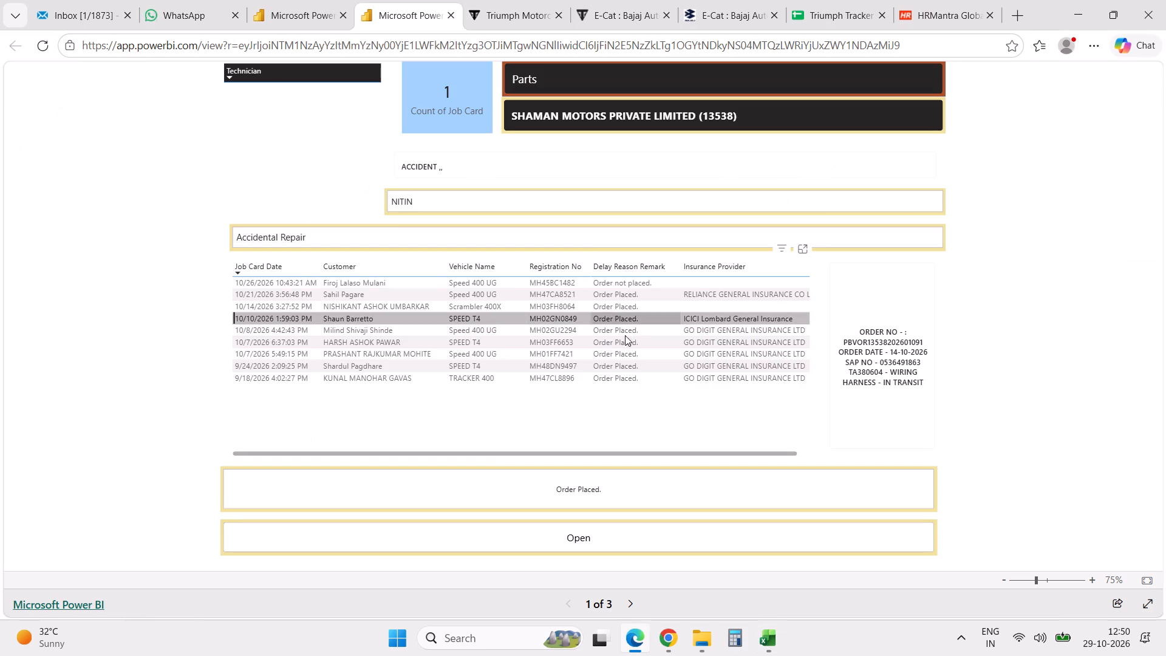
pyautogui.click(624, 332)
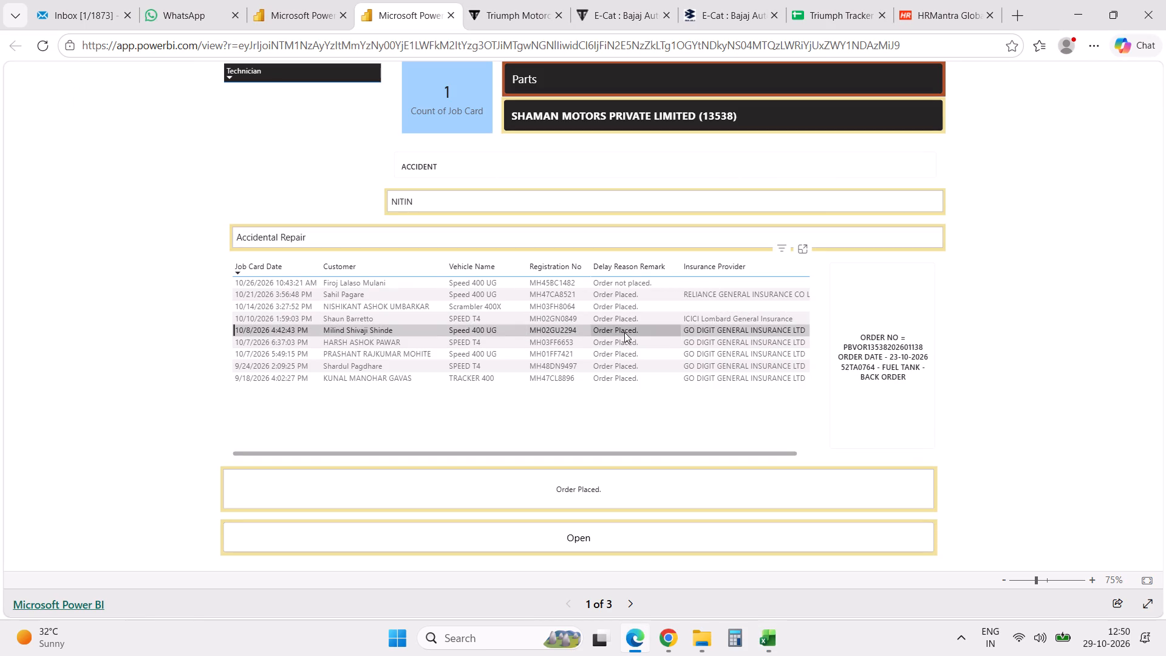
pyautogui.hotkey('alt', 'Tab')
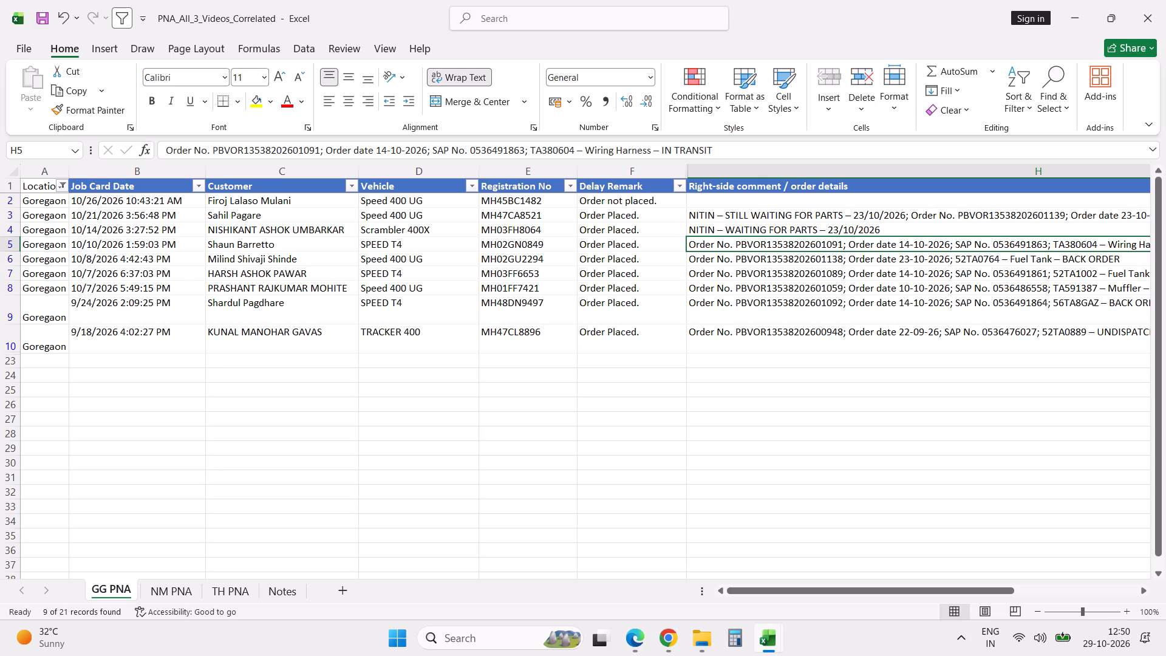
pyautogui.press('Down')
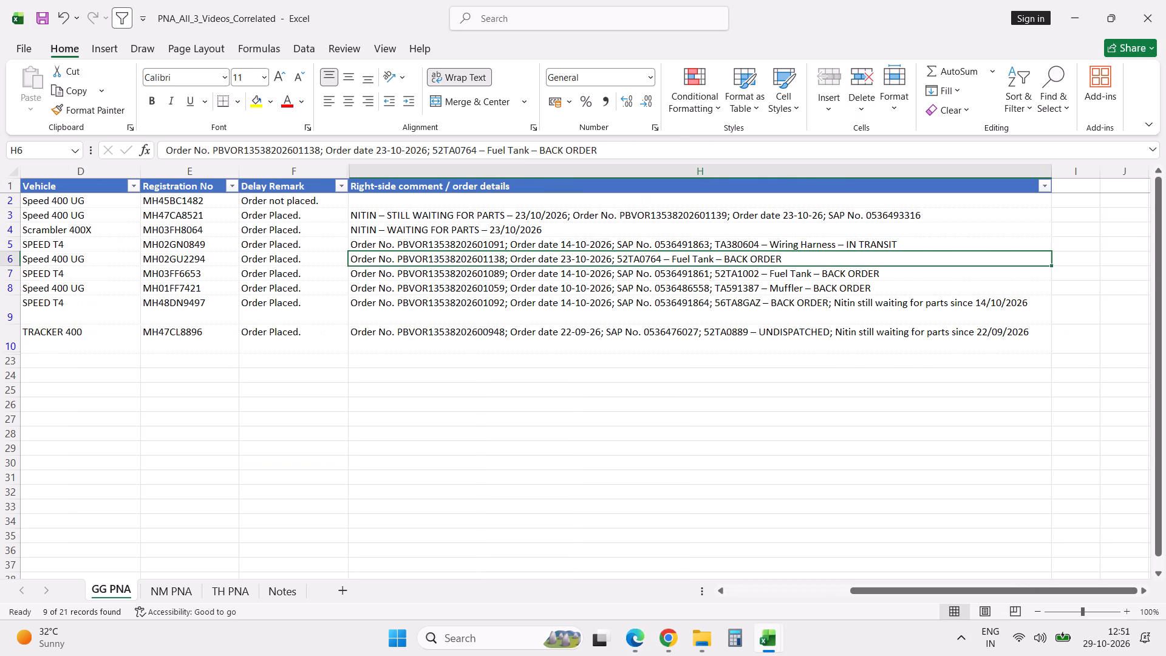
pyautogui.press('Down')
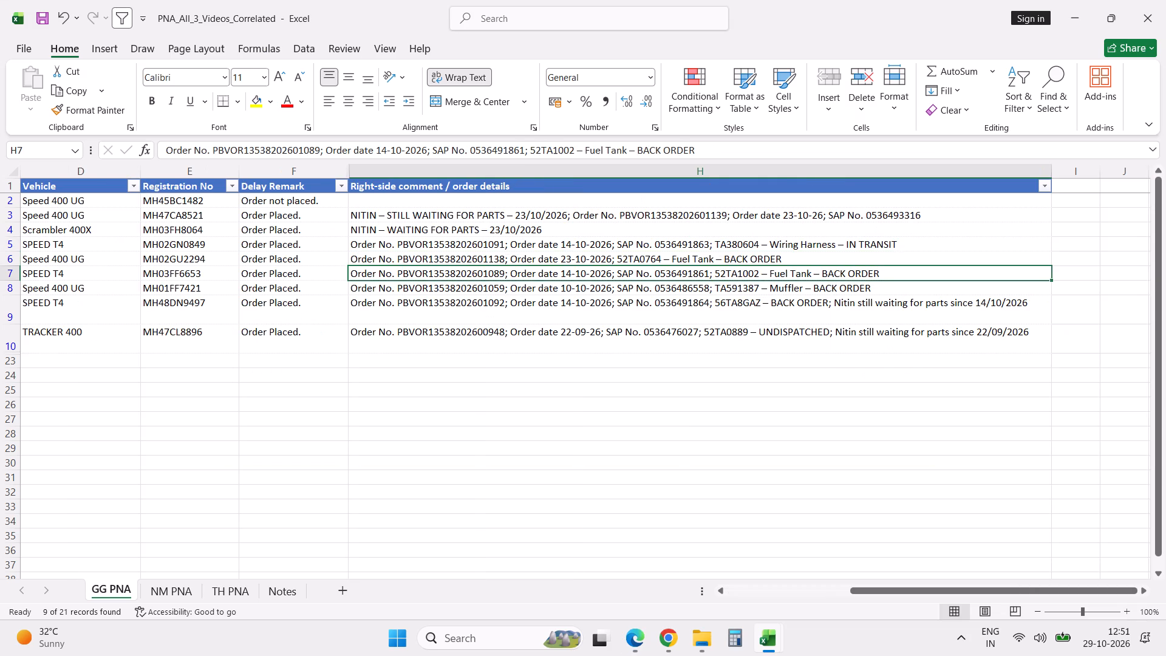
pyautogui.hotkey('alt', 'Tab')
pyautogui.click(622, 346)
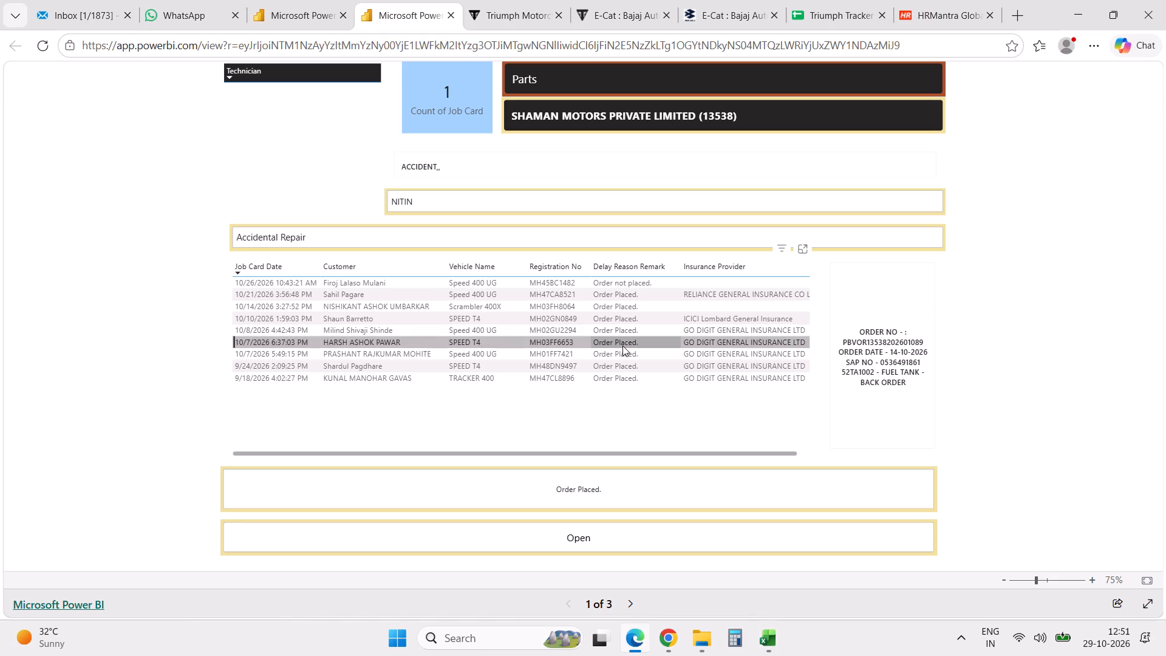
pyautogui.hotkey('alt', 'Tab')
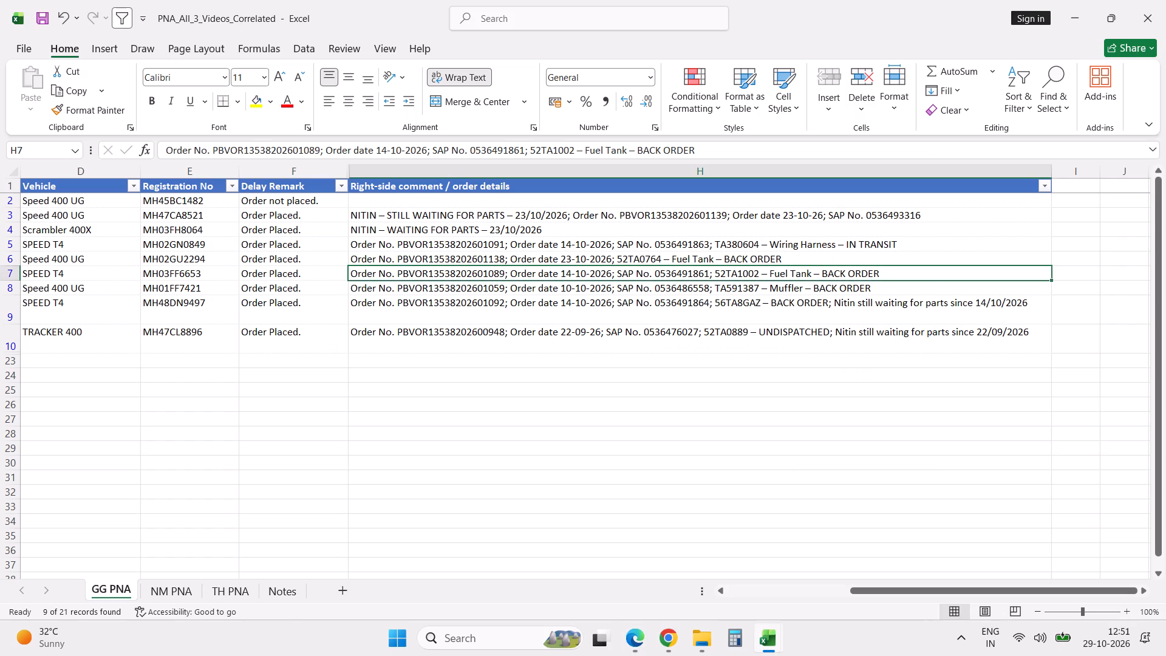
pyautogui.hotkey('alt', 'Tab')
pyautogui.click(621, 355)
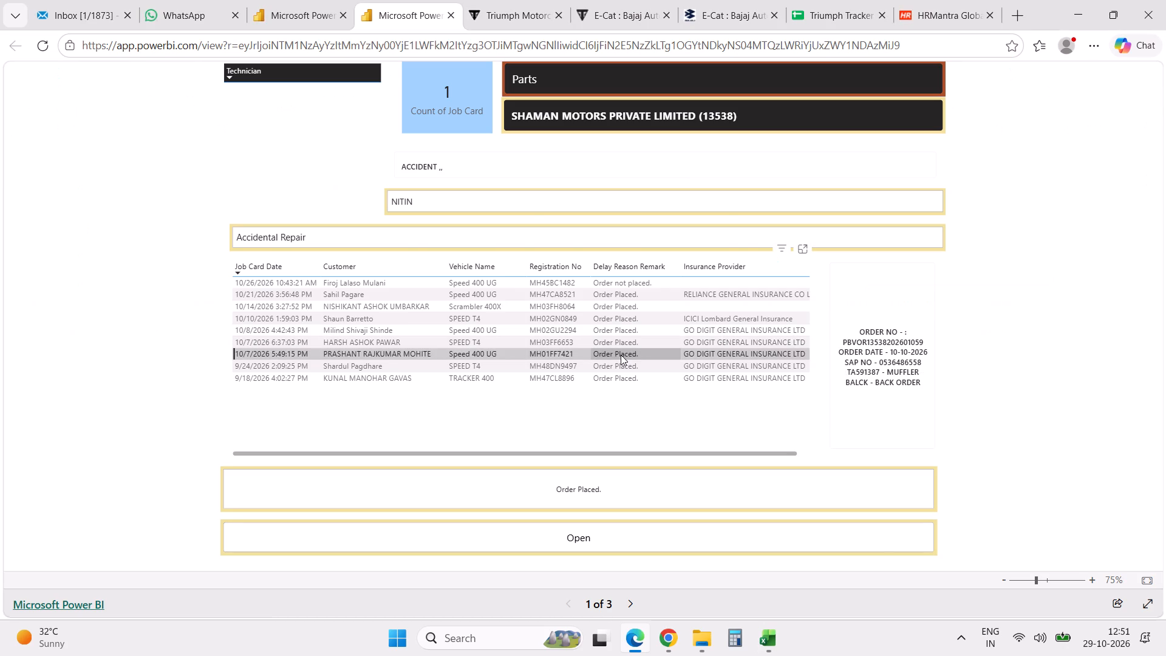
pyautogui.hotkey('alt', 'Tab')
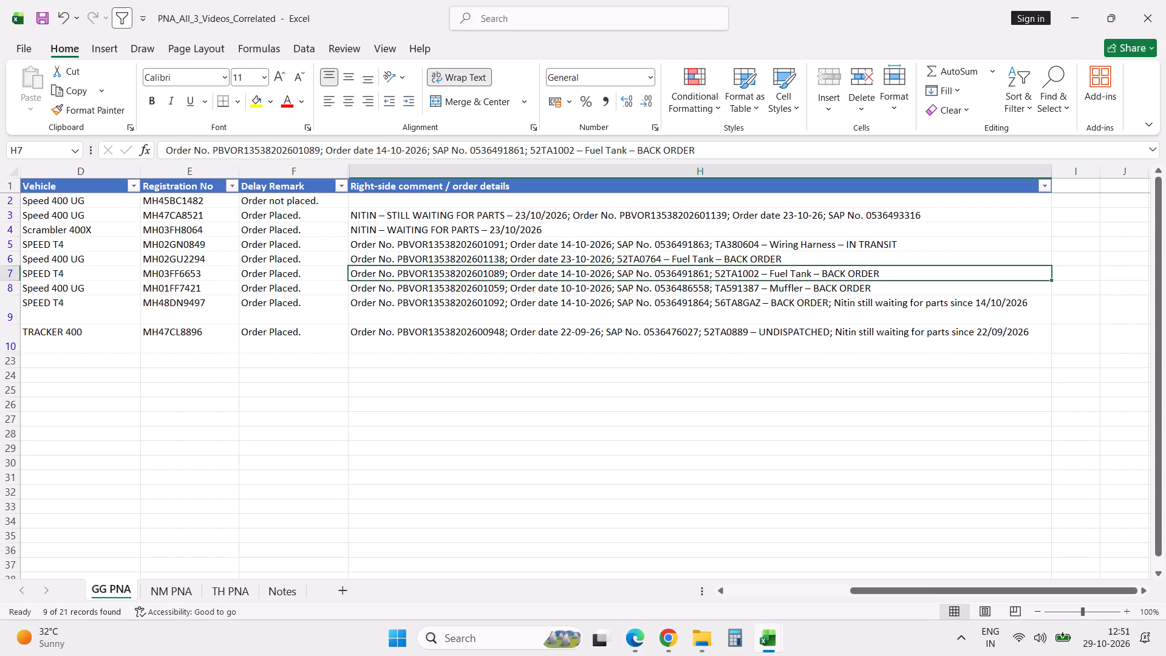
# Compare the 9/24/2026 job card's comment in the Power BI report with its order details in the Excel sheet.
pyautogui.hotkey('alt', 'Tab')
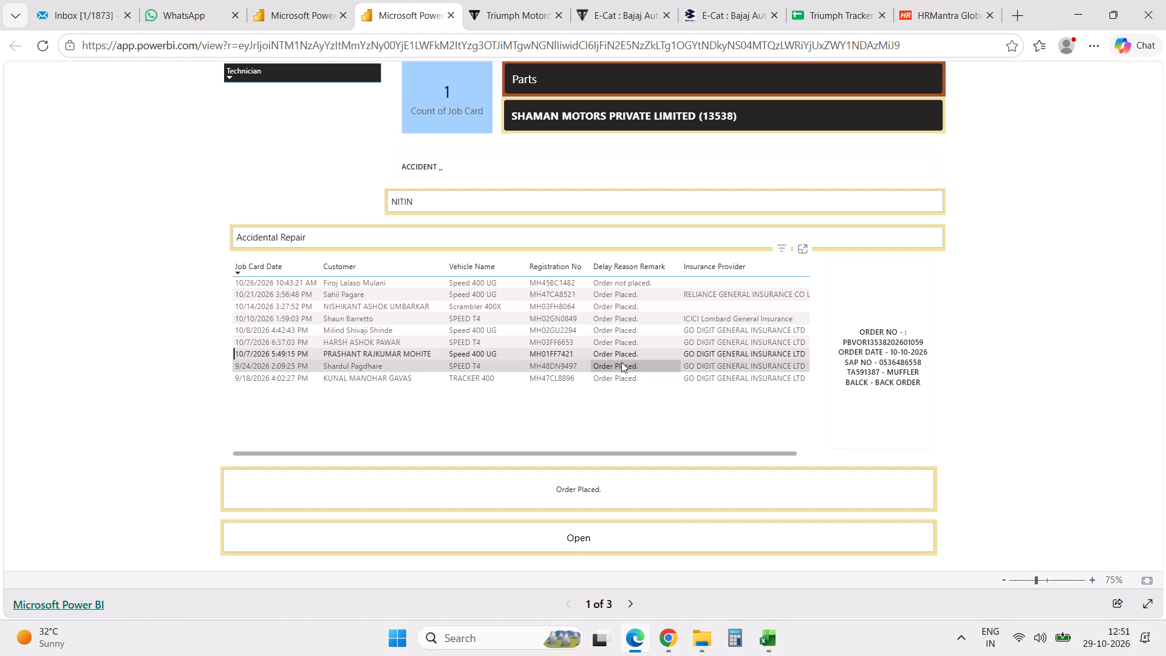
pyautogui.click(622, 365)
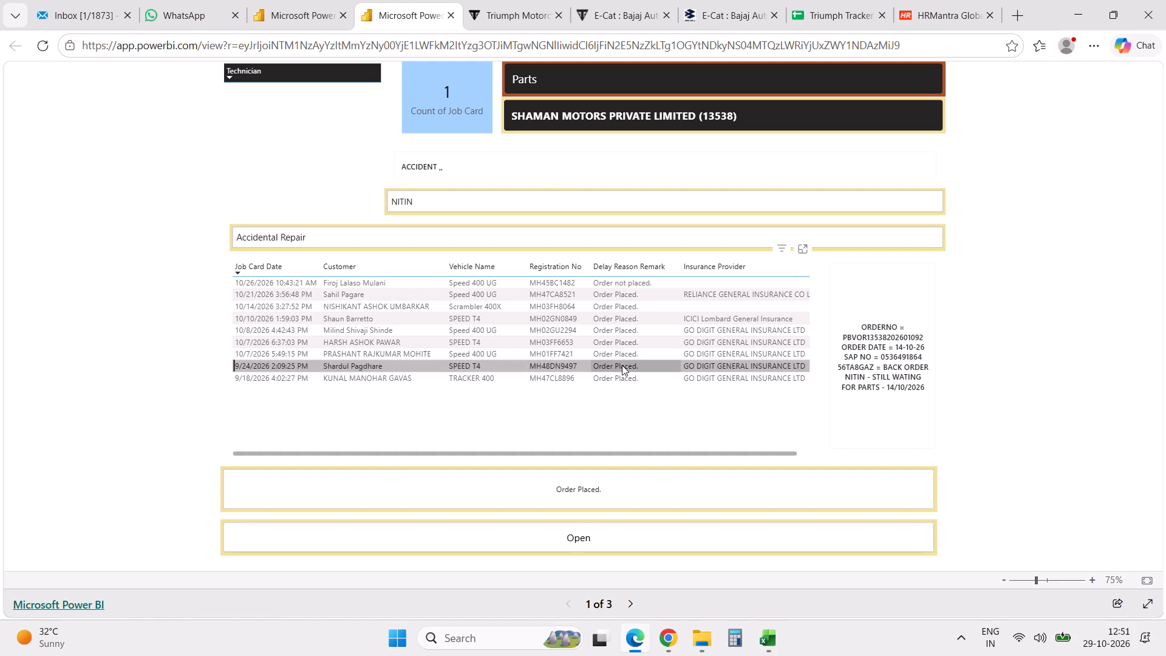
pyautogui.hotkey('alt', 'Tab')
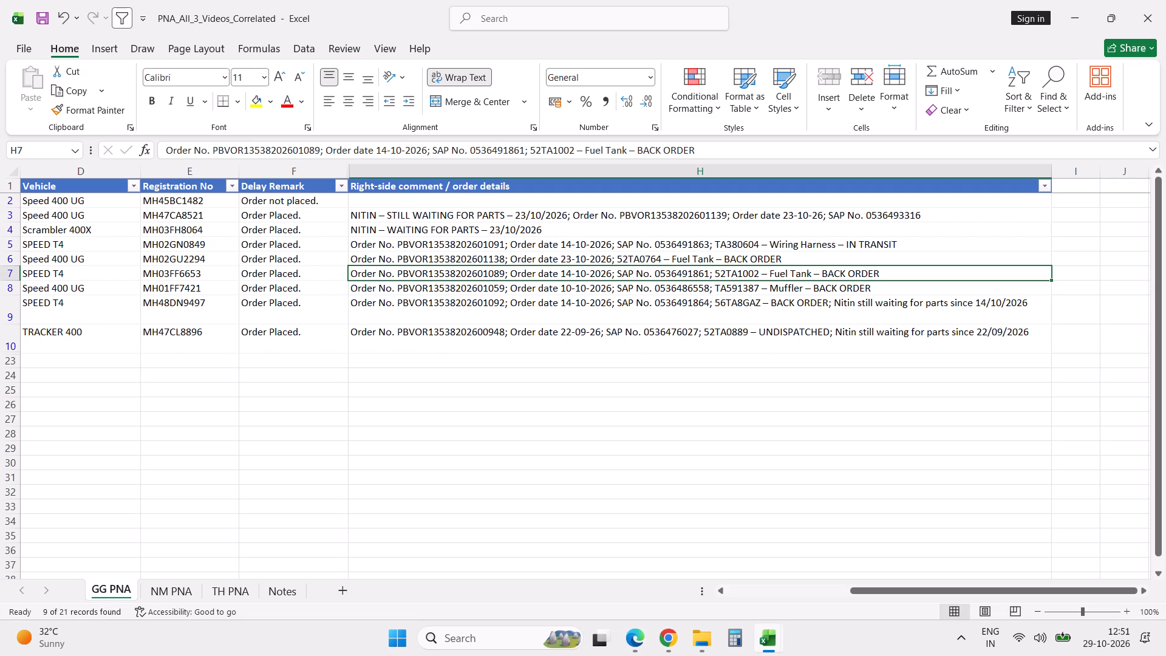
pyautogui.click(654, 302)
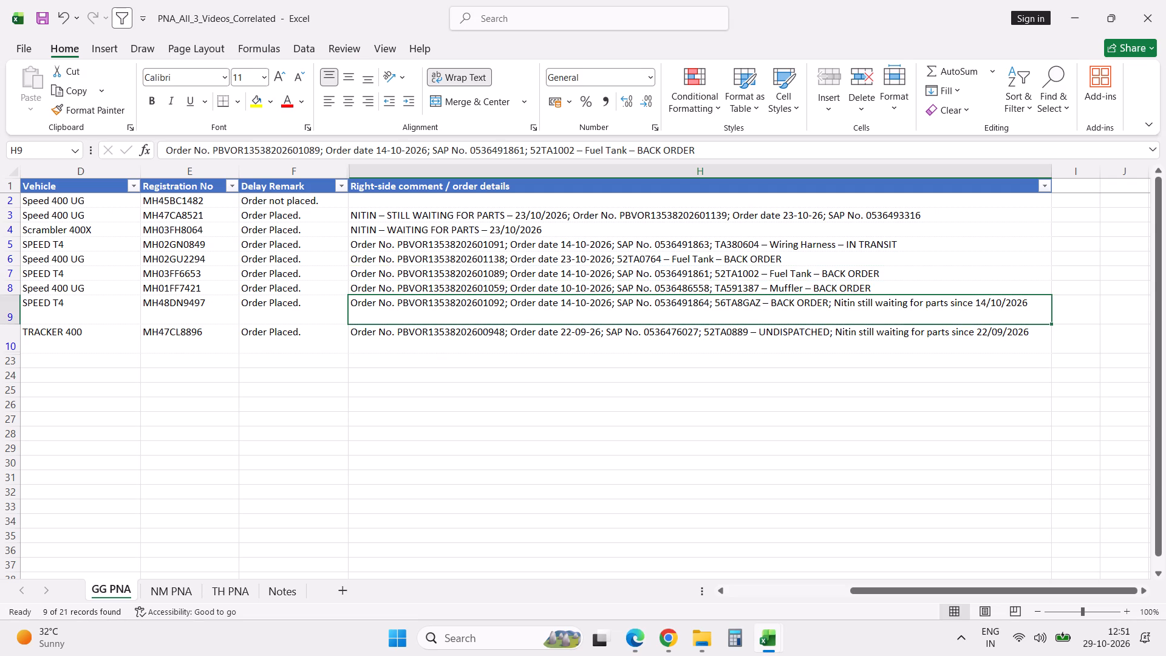
# Compare the 9/18/2026 job card's comment in the Power BI report with its order details in the Excel sheet.
pyautogui.hotkey('alt', 'Tab')
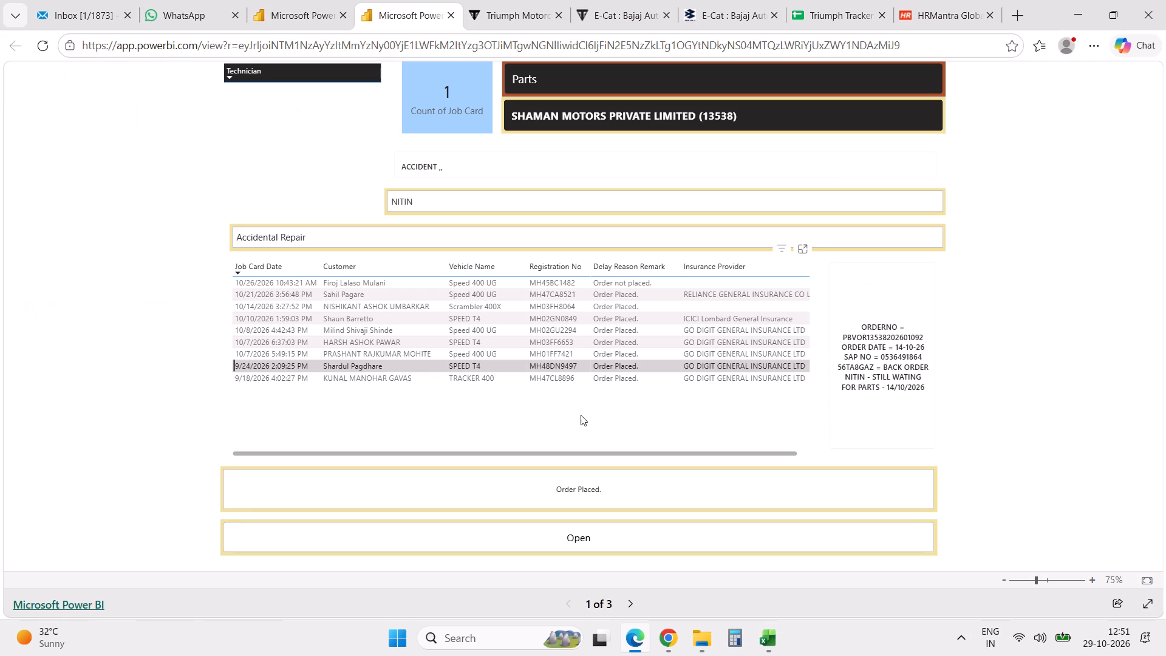
pyautogui.click(612, 381)
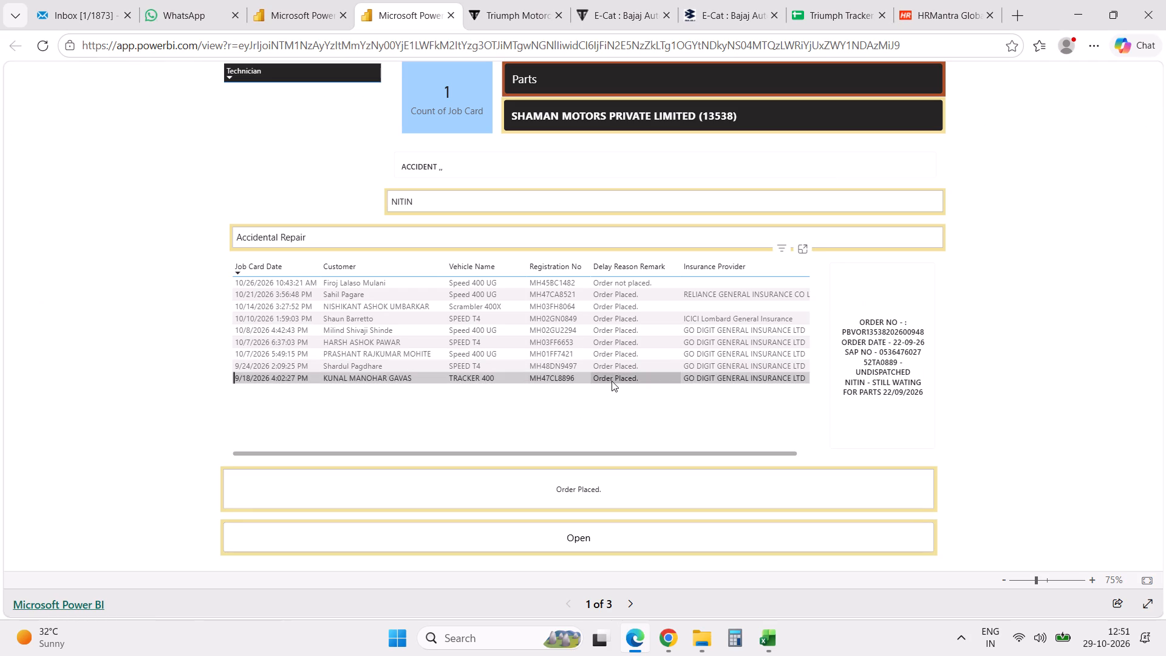
pyautogui.hotkey('alt', 'Tab')
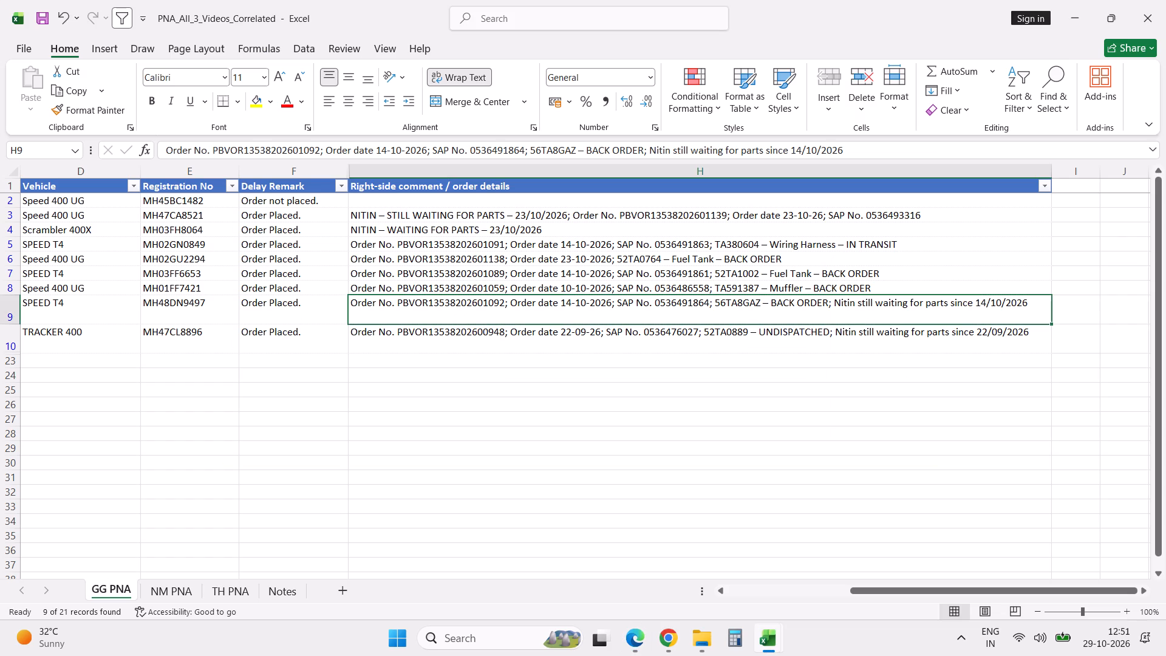
pyautogui.click(610, 333)
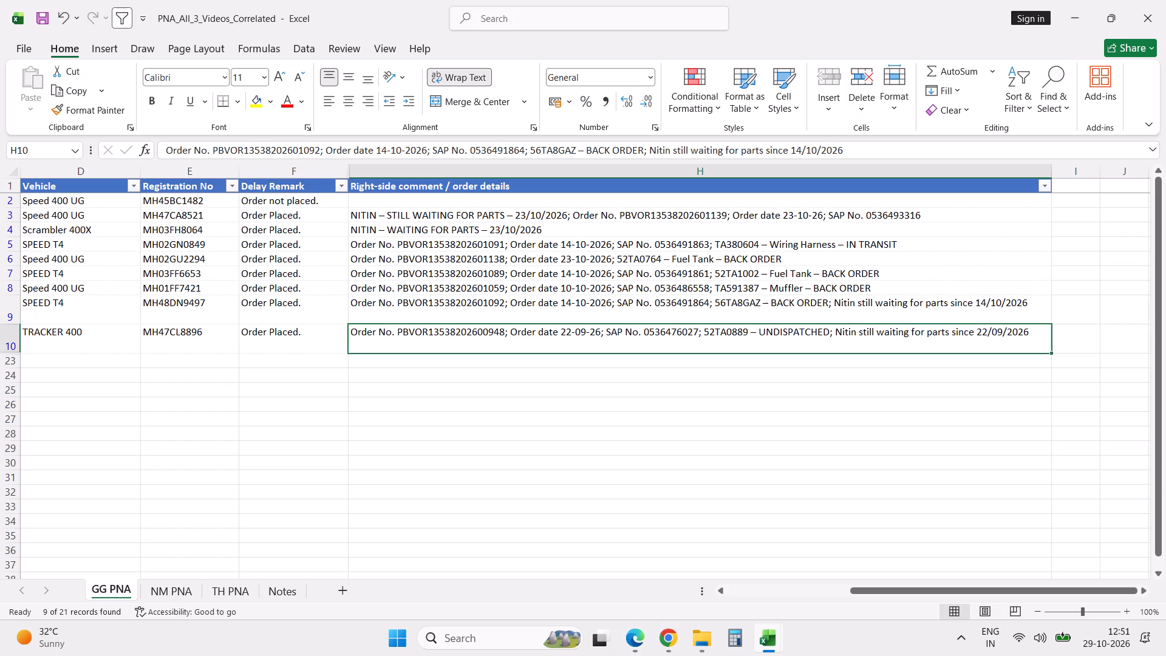
# Change the Excel sheet's Location filter from Goregaon to show only the Navi Mumbai rows.
pyautogui.press('Left')
pyautogui.press('Left')
pyautogui.press('Left')
pyautogui.press('Left')
pyautogui.press('Left')
pyautogui.press('Left')
pyautogui.press('Left')
pyautogui.press('Left')
pyautogui.press('Left')
pyautogui.press('Left')
pyautogui.press('Left')
pyautogui.press('Left')
pyautogui.press('Left')
pyautogui.press('Left')
pyautogui.press('Left')
pyautogui.press('Left')
pyautogui.press('Left')
pyautogui.press('Left')
pyautogui.press('Left')
pyautogui.press('Left')
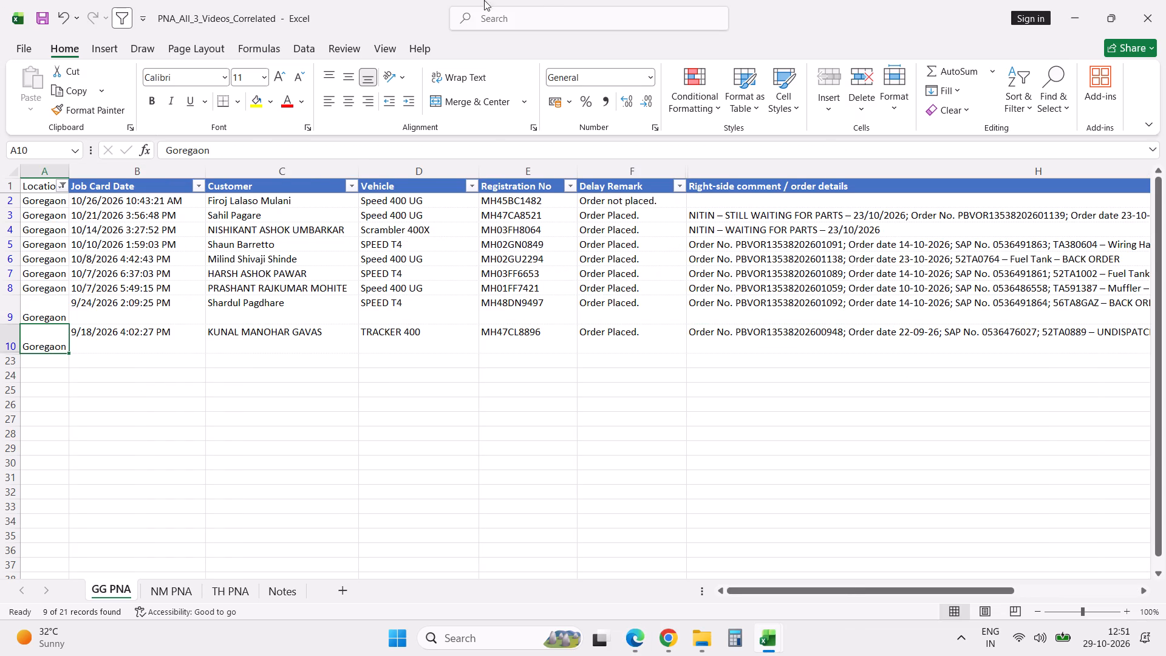
pyautogui.click(63, 186)
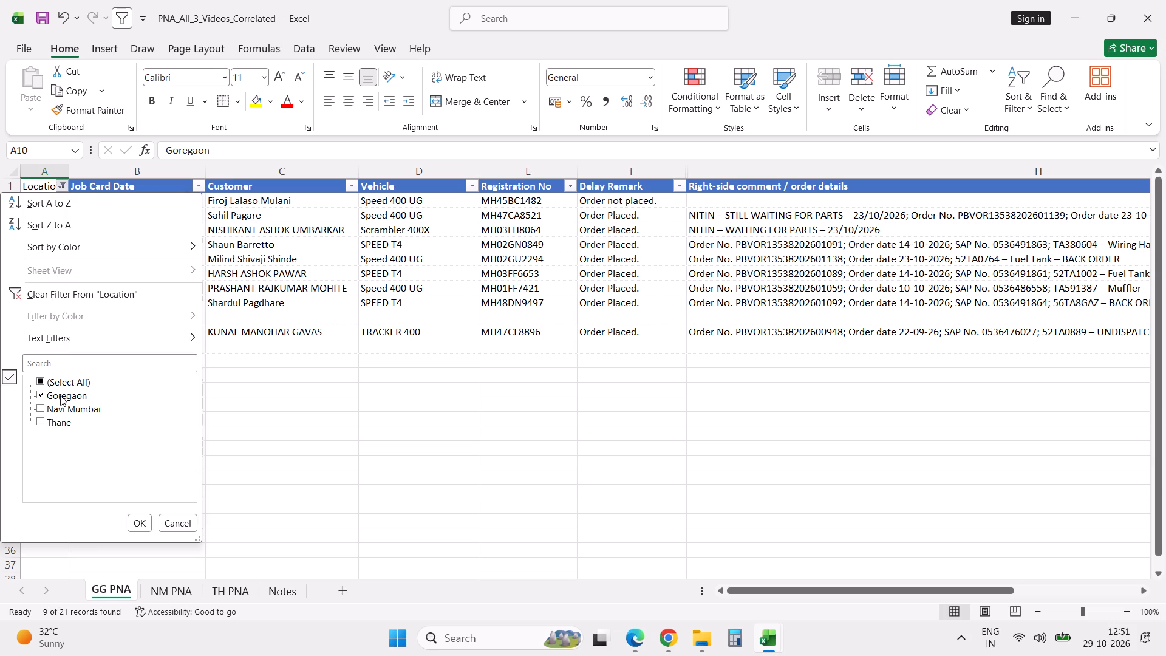
pyautogui.click(64, 394)
pyautogui.click(66, 409)
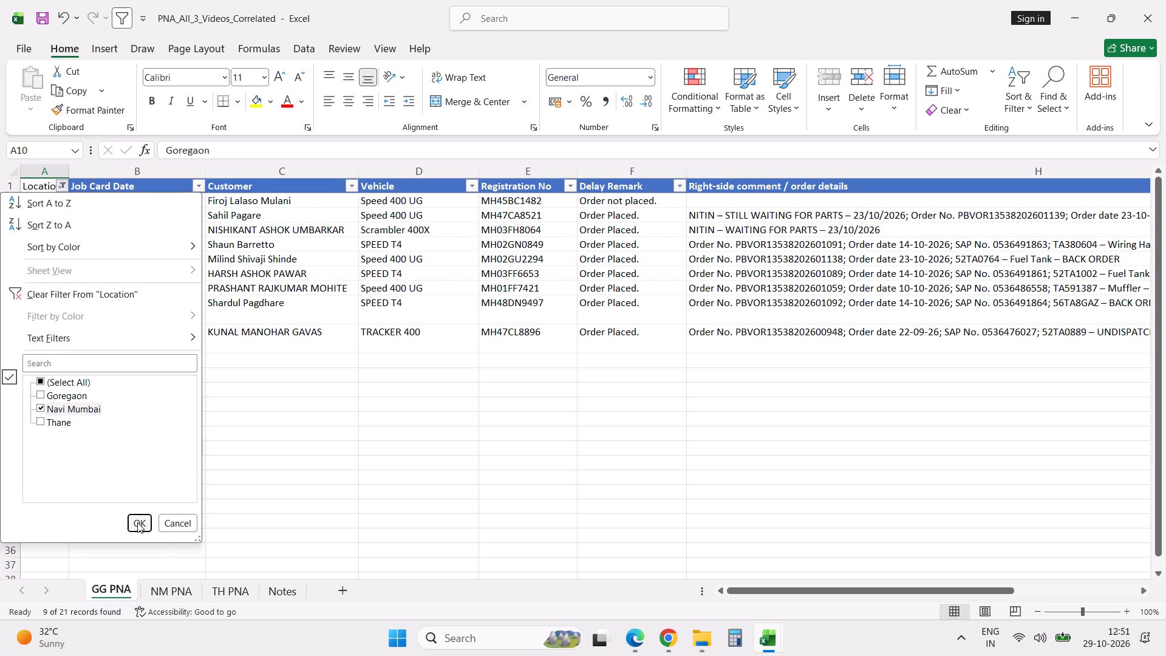
pyautogui.click(138, 523)
# Reset the Power BI report and filter it to Parts delays at Shaman Motors_Navi Mumbai.
pyautogui.hotkey('alt', 'Tab')
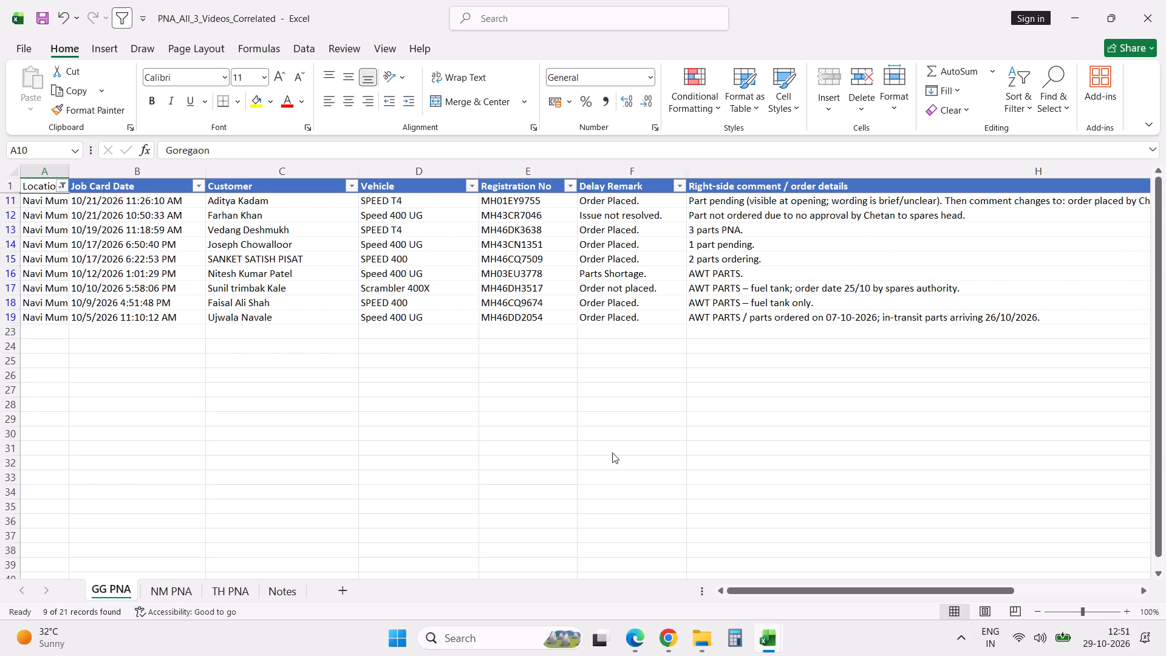
pyautogui.scroll(7, 612, 453)
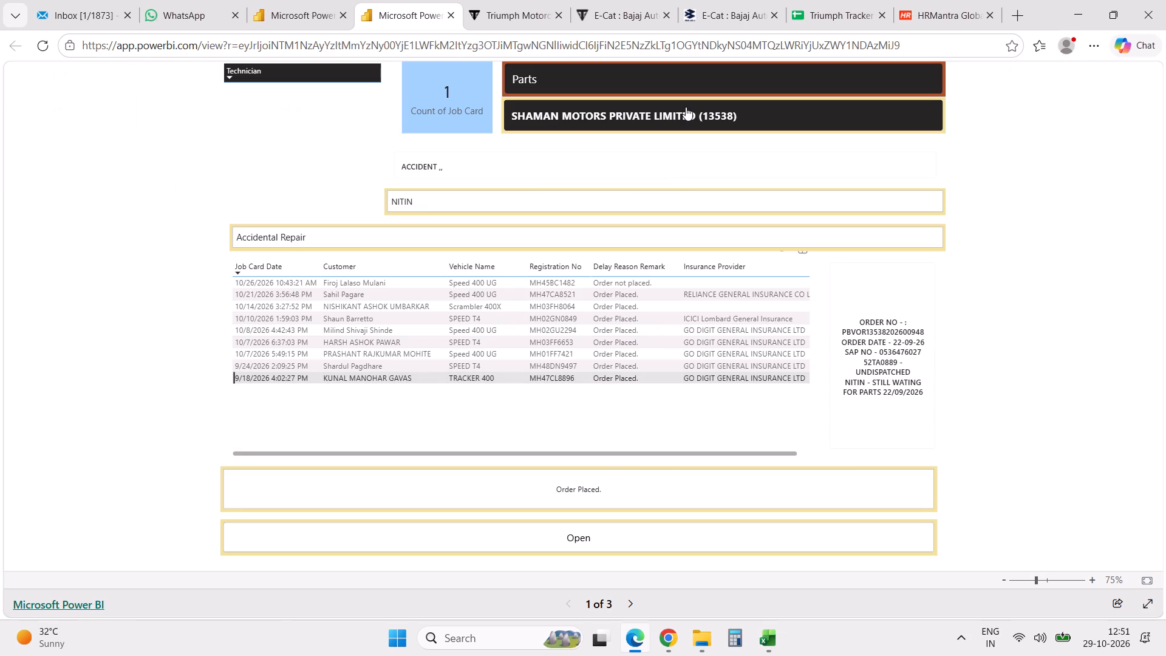
pyautogui.click(686, 106)
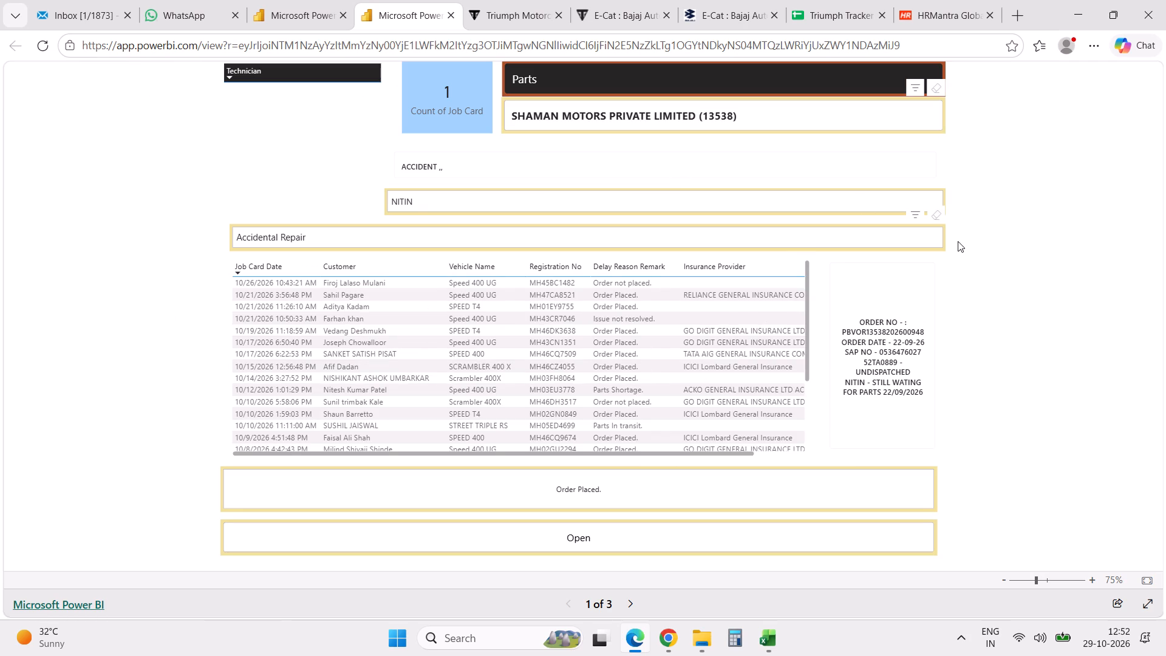
pyautogui.scroll(4, 958, 241)
pyautogui.click(794, 76)
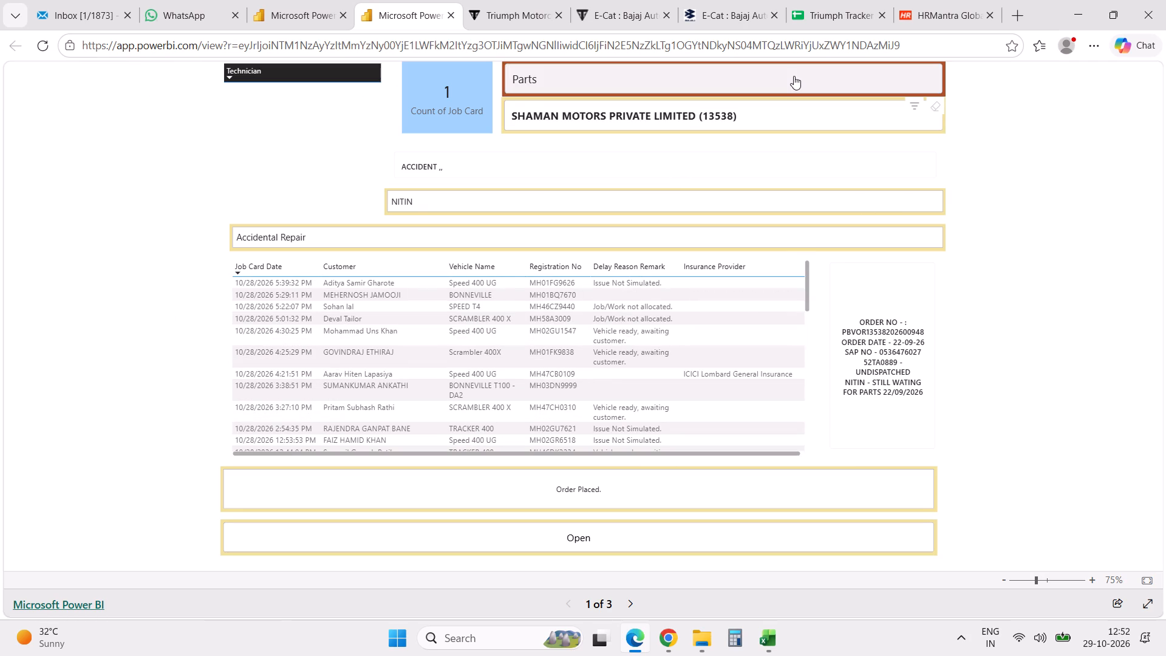
pyautogui.scroll(5, 1054, 225)
pyautogui.press('F5')
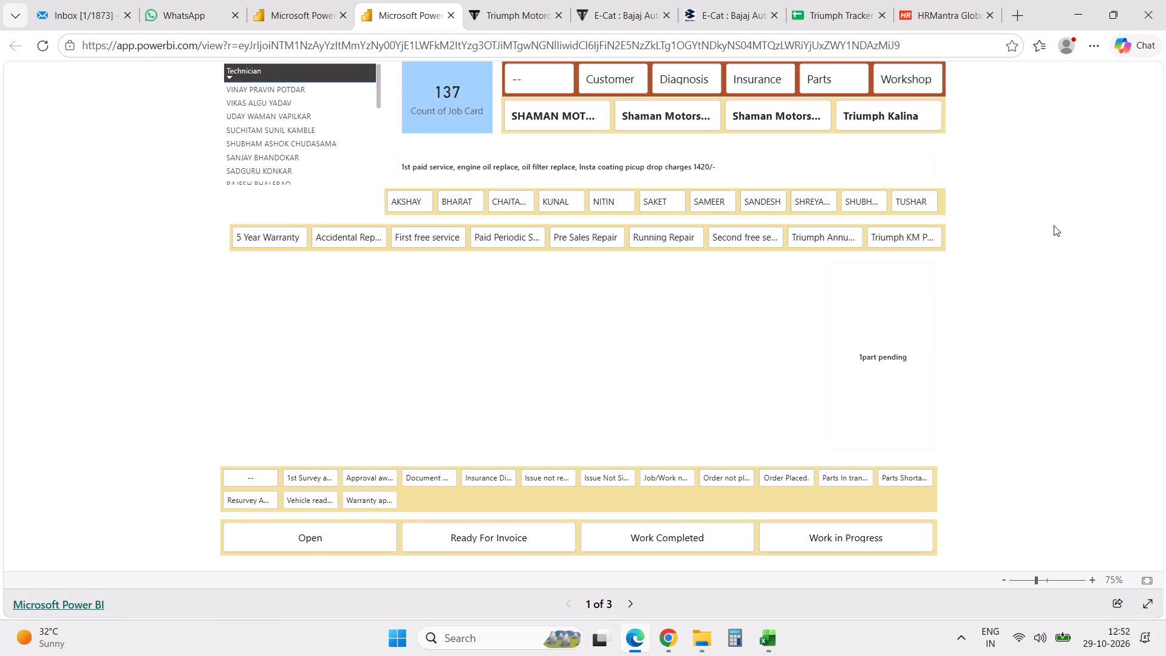
pyautogui.click(840, 81)
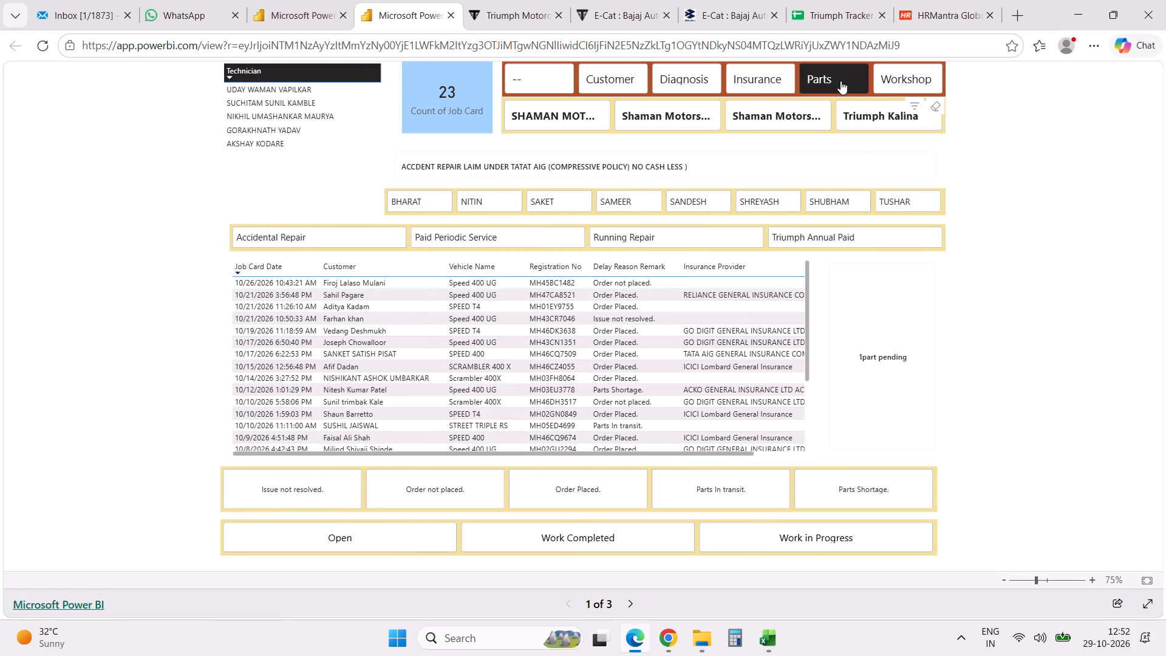
pyautogui.click(635, 111)
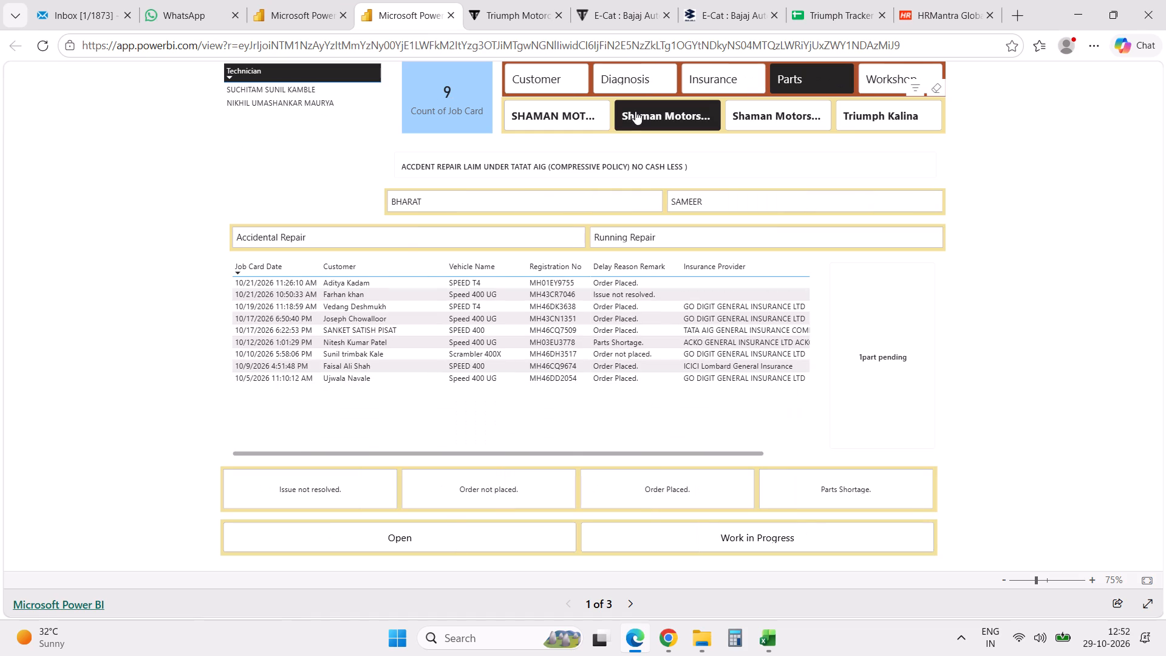
# Check the 10/21/2026 11:26:10 AM job card's comment in the Power BI report and clear its order details in the Excel sheet.
pyautogui.click(621, 282)
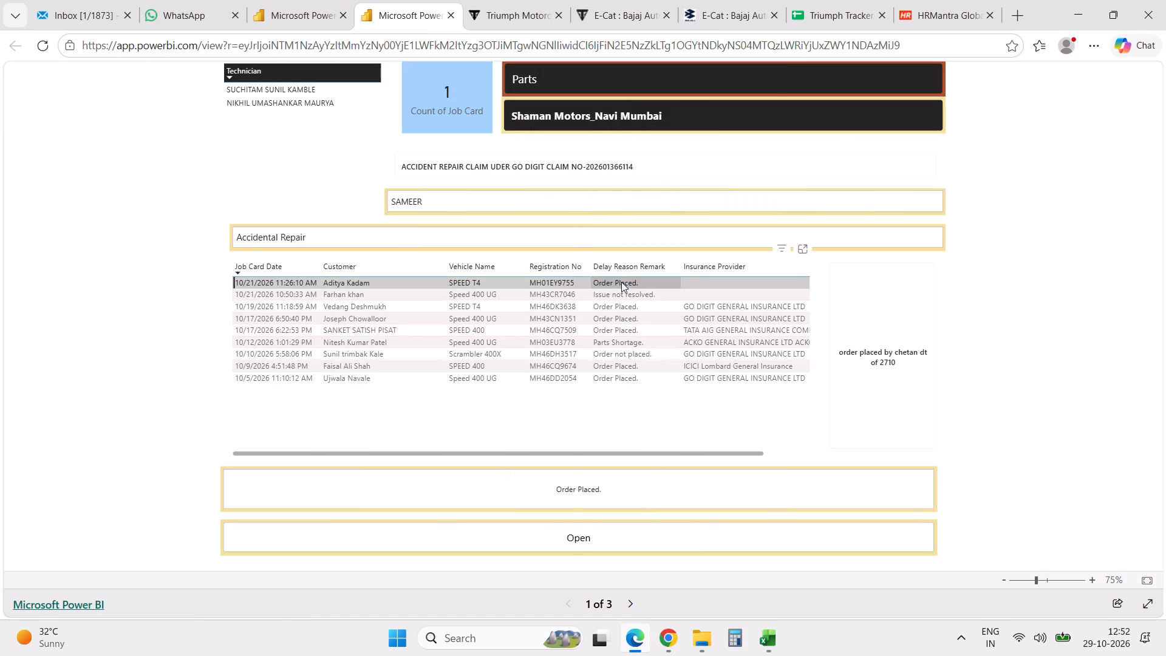
pyautogui.hotkey('alt', 'Tab')
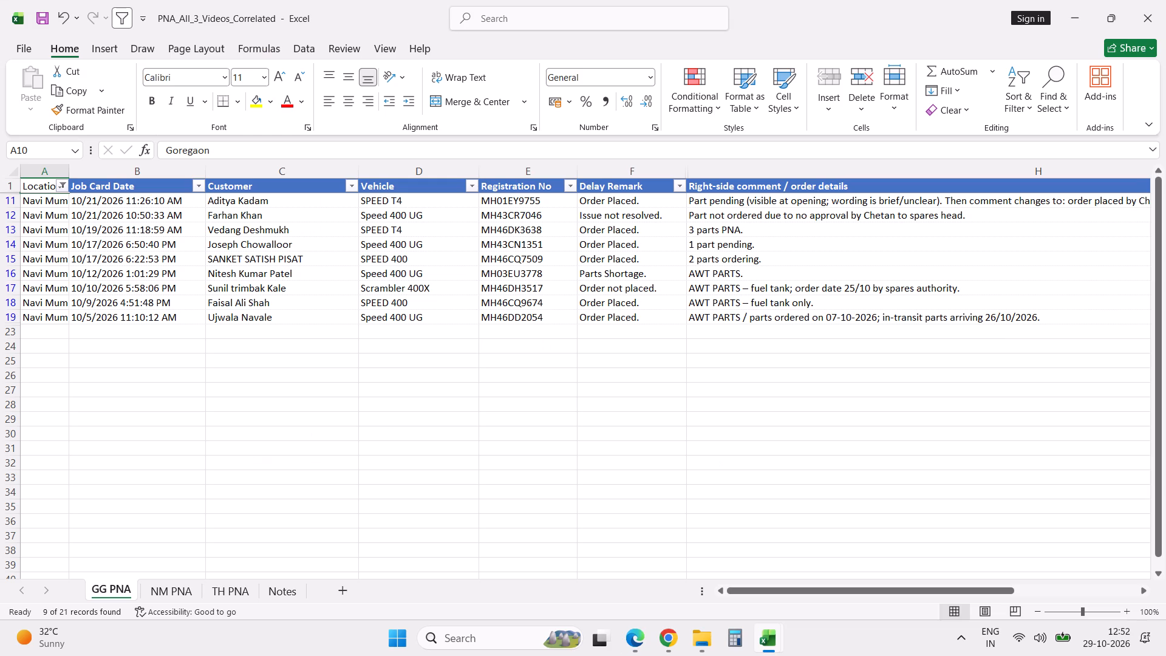
pyautogui.hotkey('alt', 'Tab')
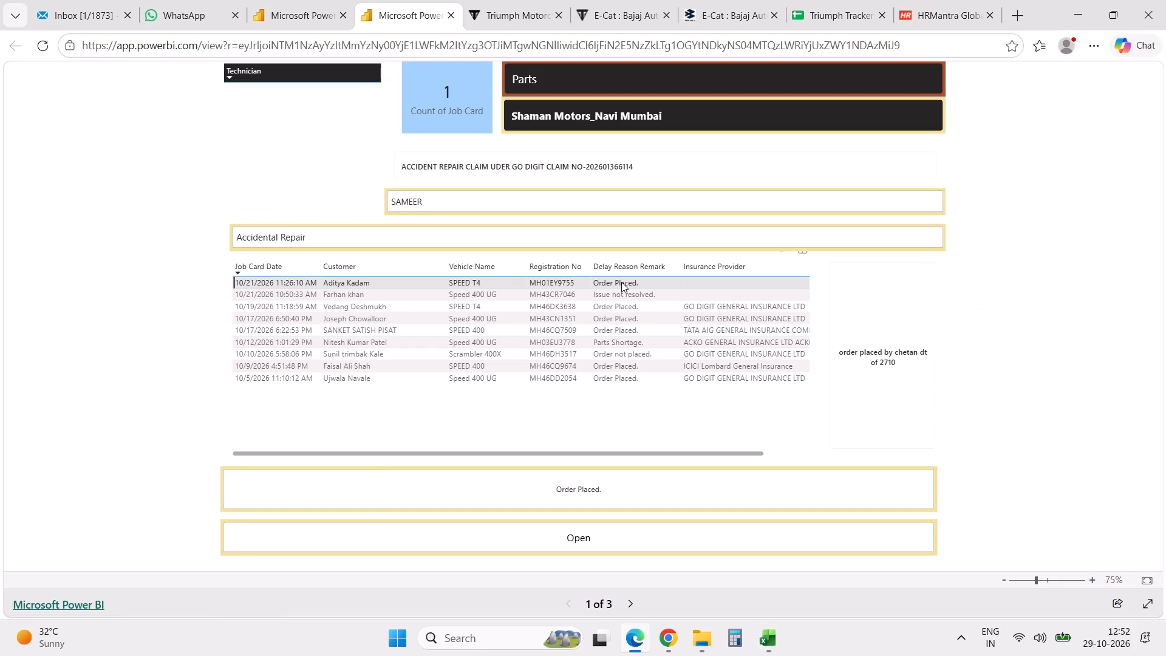
pyautogui.click(621, 282)
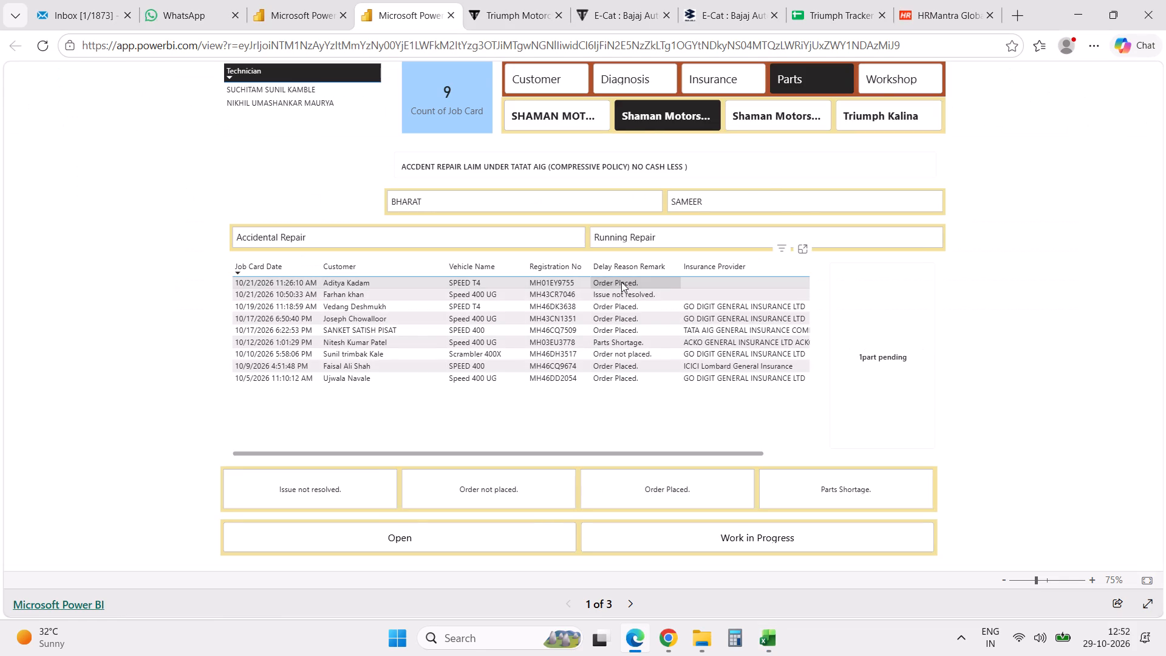
pyautogui.click(621, 282)
pyautogui.hotkey('alt', 'Tab')
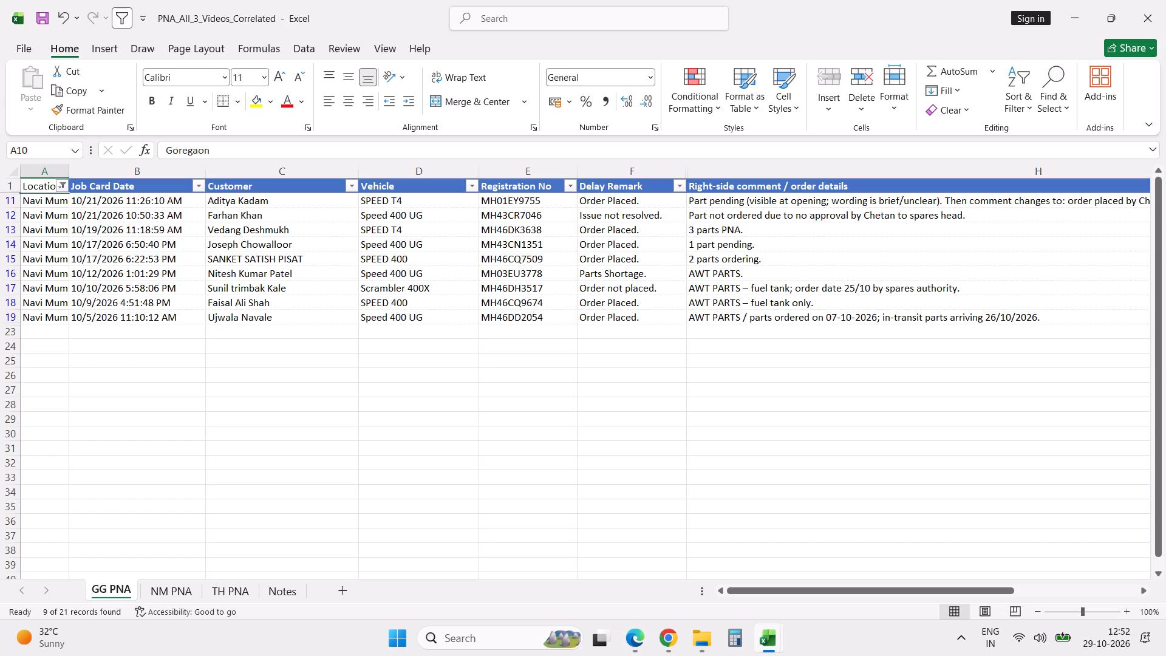
pyautogui.click(788, 202)
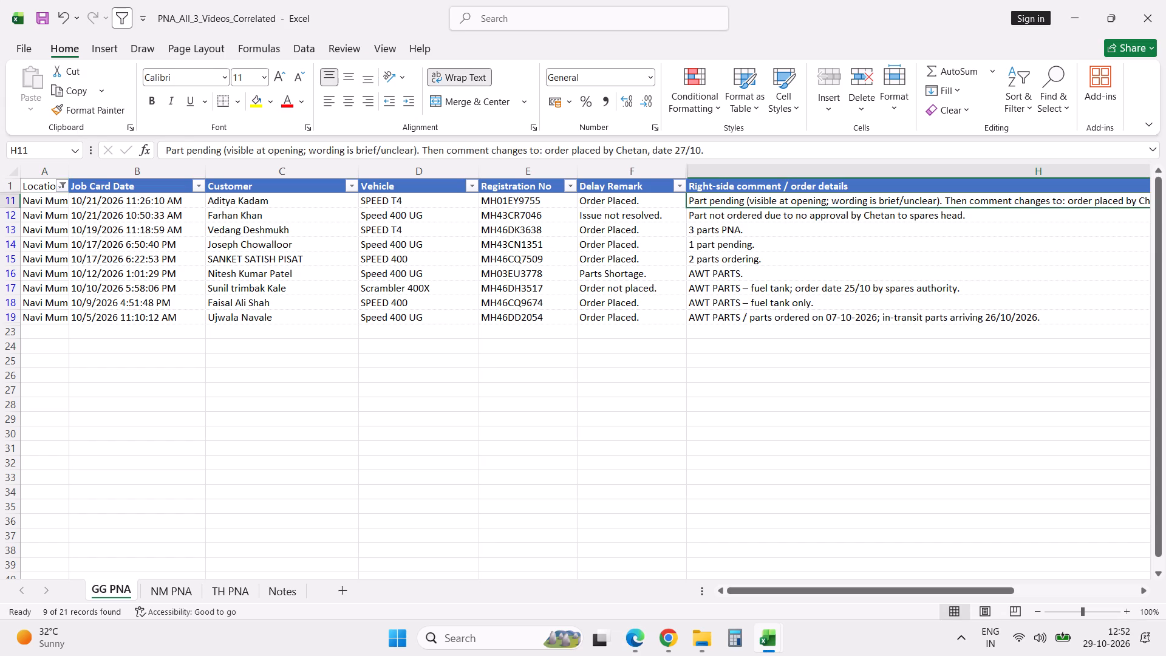
pyautogui.press('Delete')
# Compare the comments of the 10/21/2026 10:50:33 AM and 10/19/2026 job cards in the Power BI report with their Excel order details.
pyautogui.hotkey('alt', 'Tab')
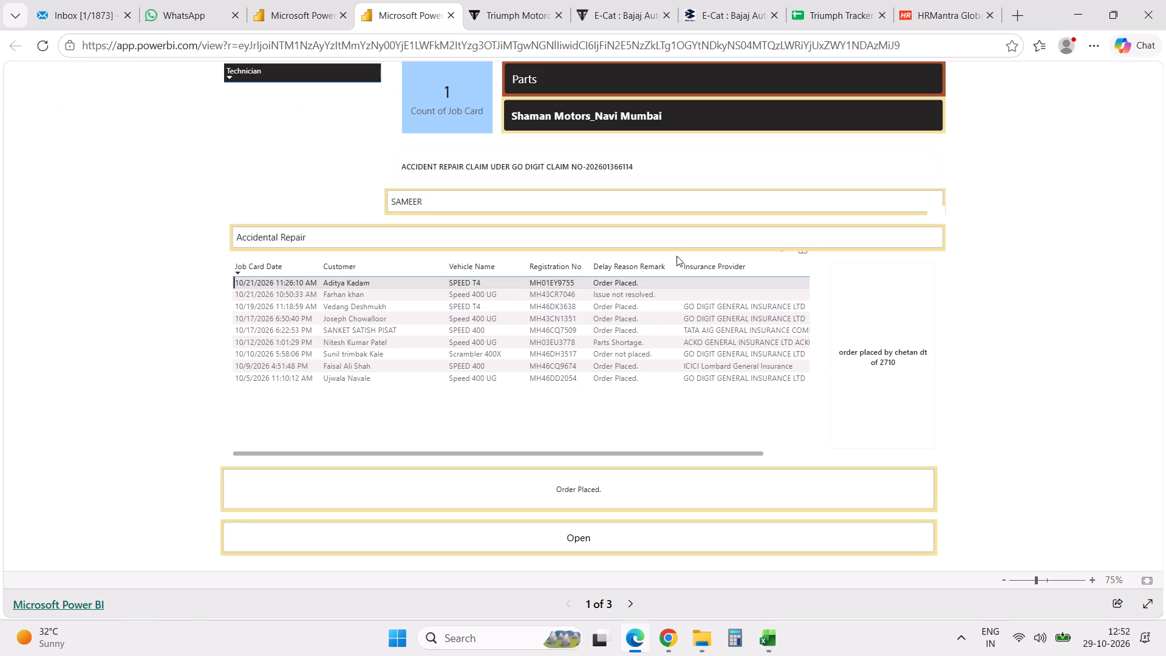
pyautogui.click(654, 293)
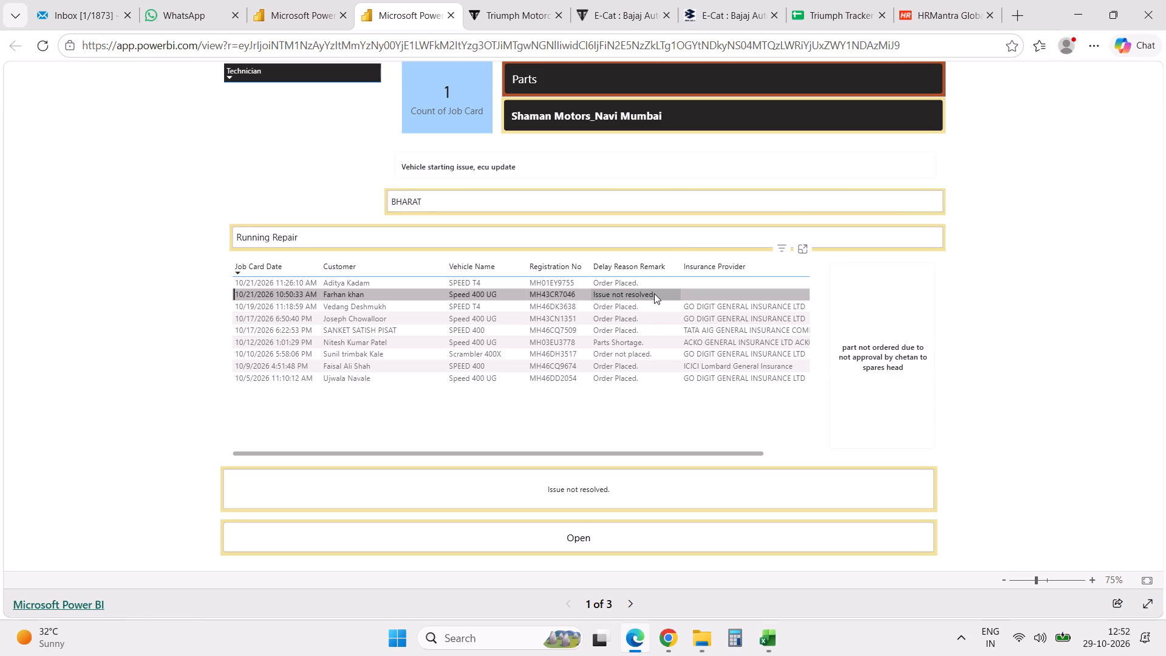
pyautogui.hotkey('alt', 'Tab')
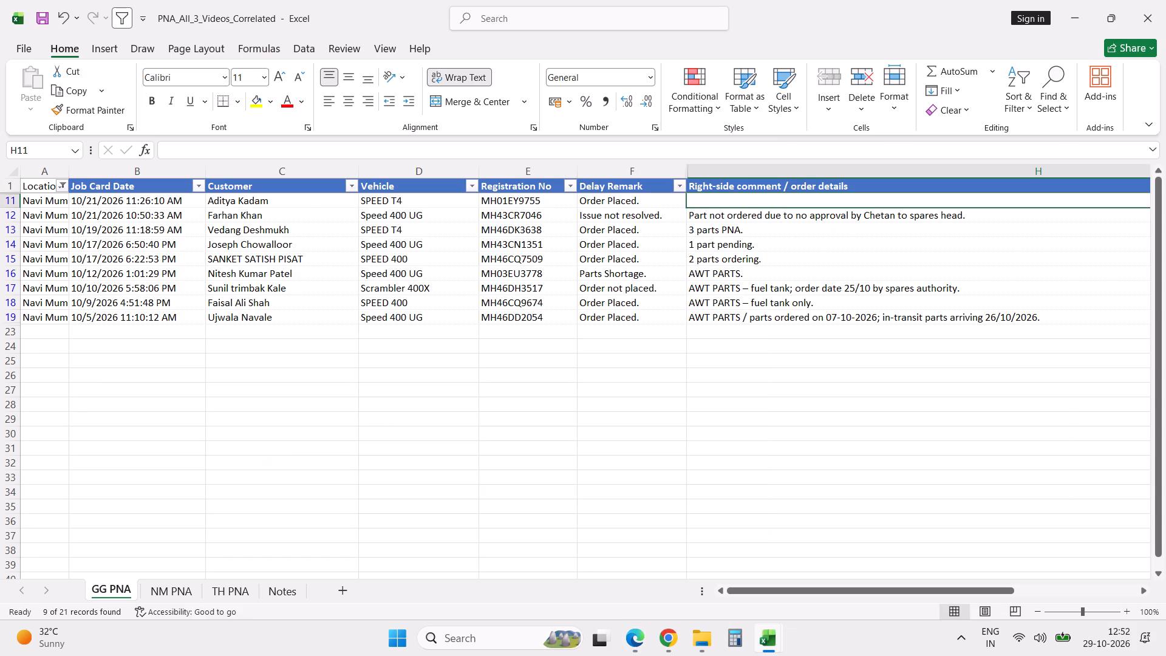
pyautogui.hotkey('alt', 'Tab')
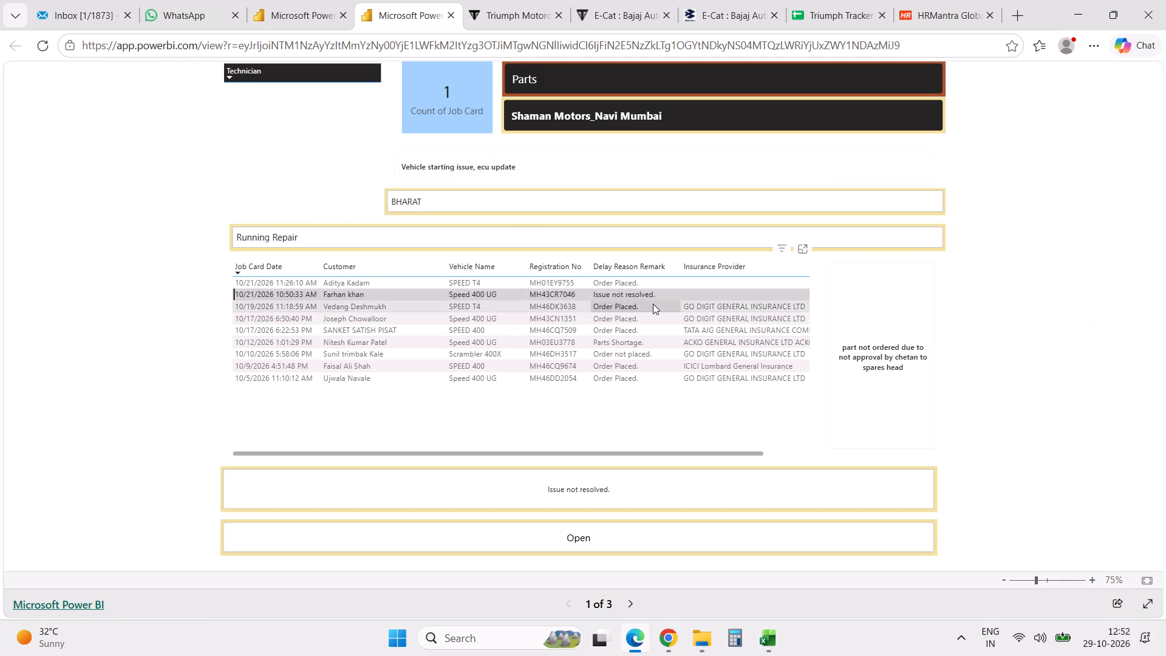
pyautogui.click(653, 307)
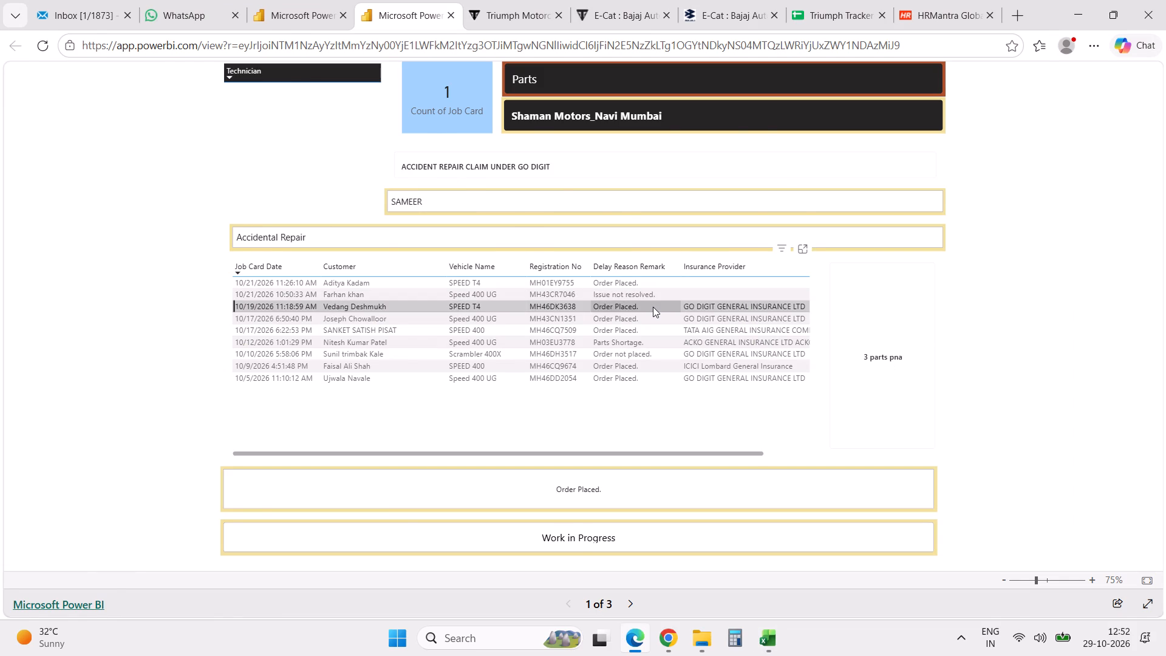
pyautogui.hotkey('alt', 'Tab')
pyautogui.hotkey('alt', 'Tab')
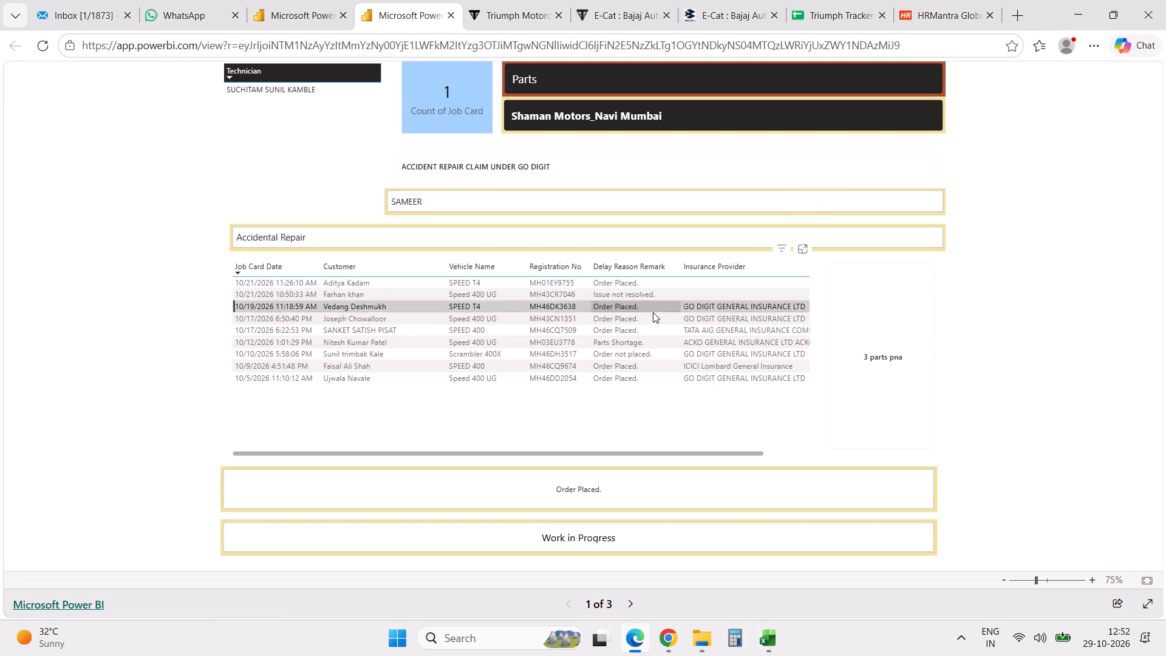
# Compare the comments of both 10/17/2026 Navi Mumbai job cards in the Power BI report with their Excel order details.
pyautogui.click(652, 319)
pyautogui.hotkey('alt', 'Tab')
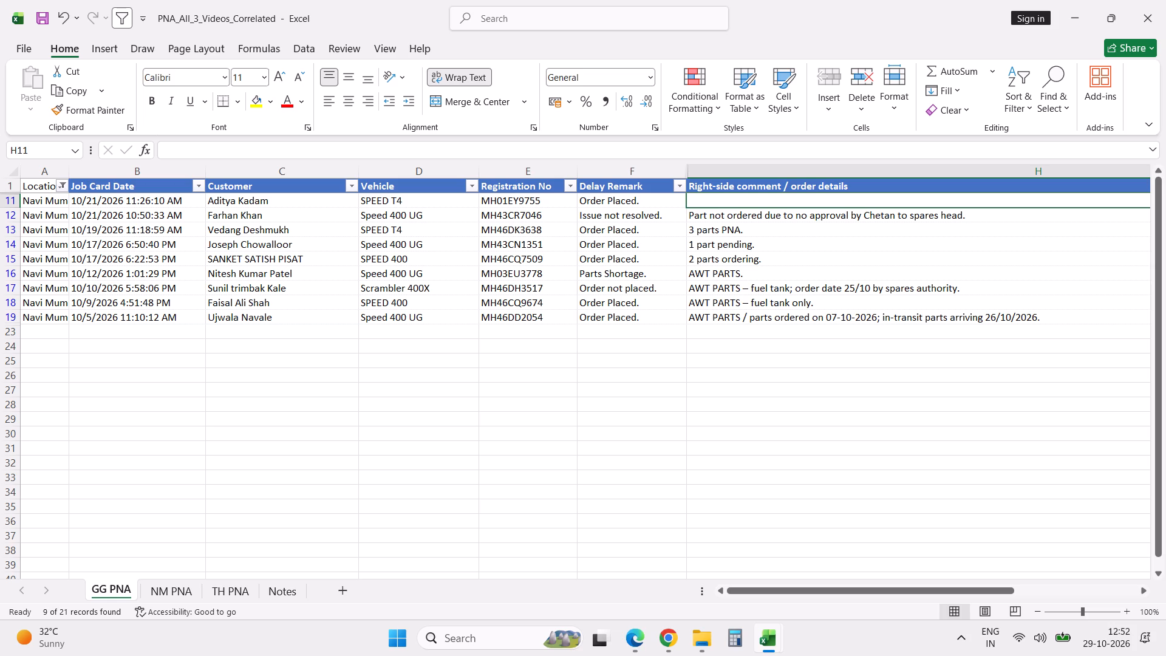
pyautogui.hotkey('alt', 'Tab')
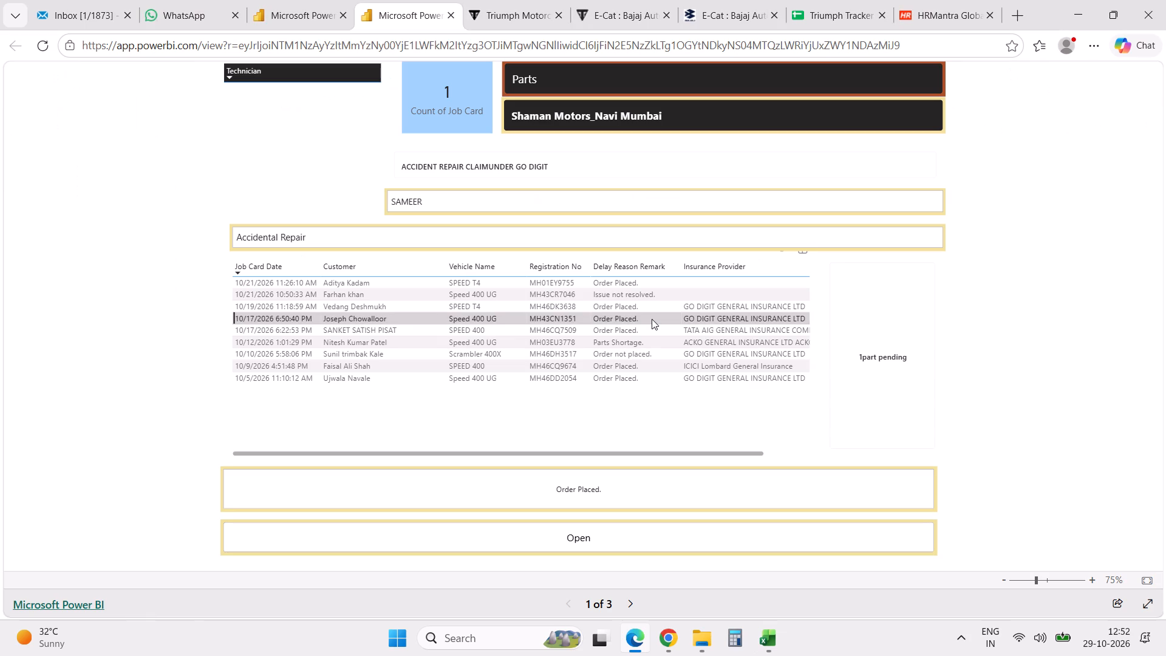
pyautogui.click(651, 329)
pyautogui.hotkey('alt', 'Tab')
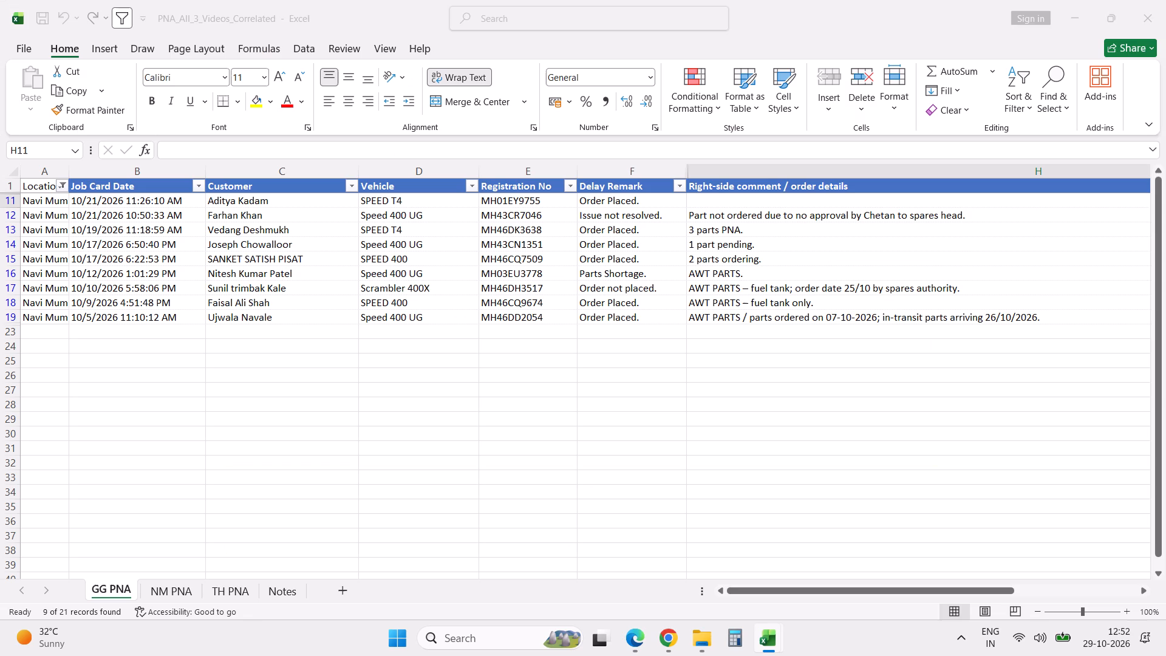
pyautogui.hotkey('alt', 'Tab')
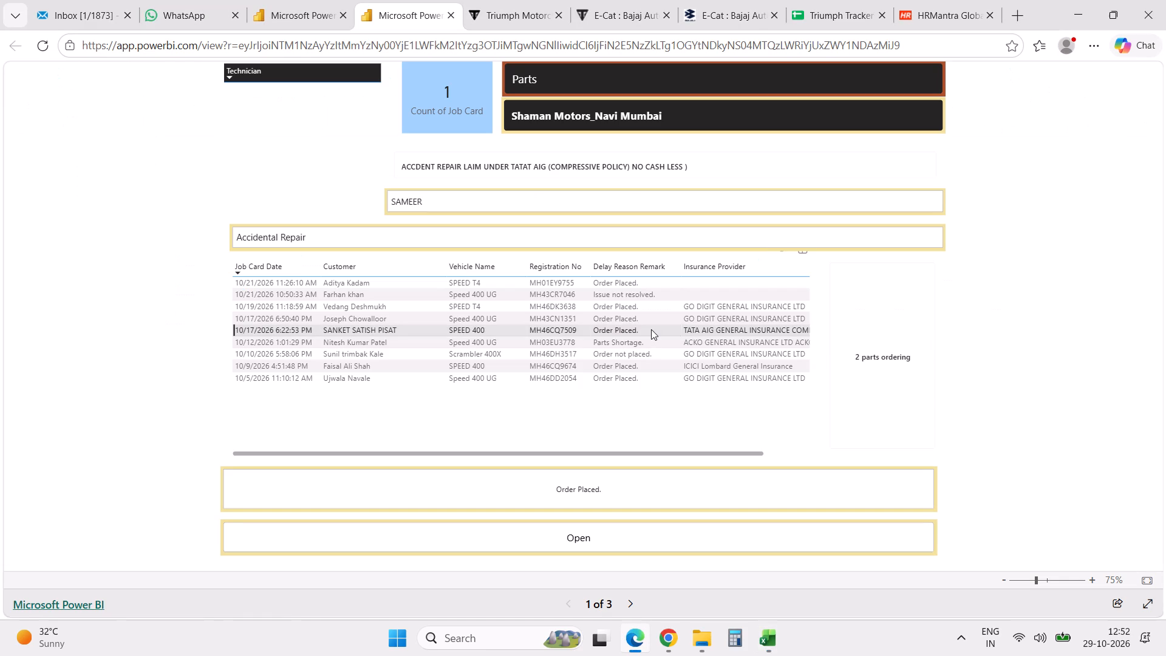
# Compare the comments of the 10/12/2026 and 10/10/2026 Navi Mumbai job cards in the Power BI report with their Excel order details.
pyautogui.click(651, 343)
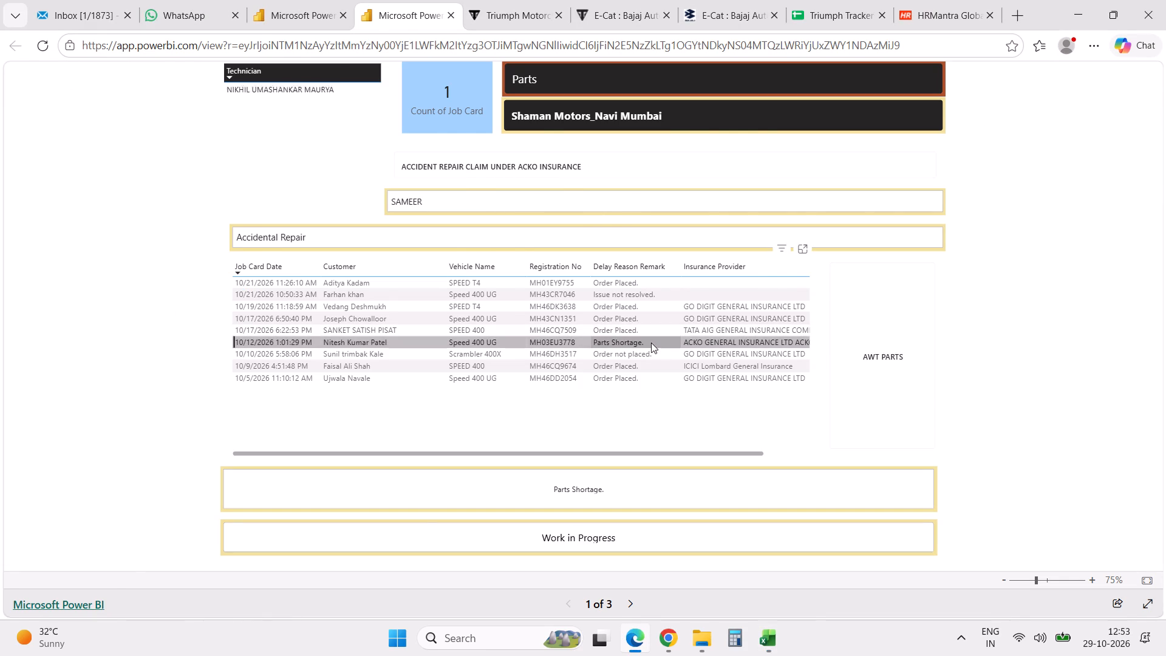
pyautogui.hotkey('alt', 'Tab')
pyautogui.hotkey('alt', 'Tab')
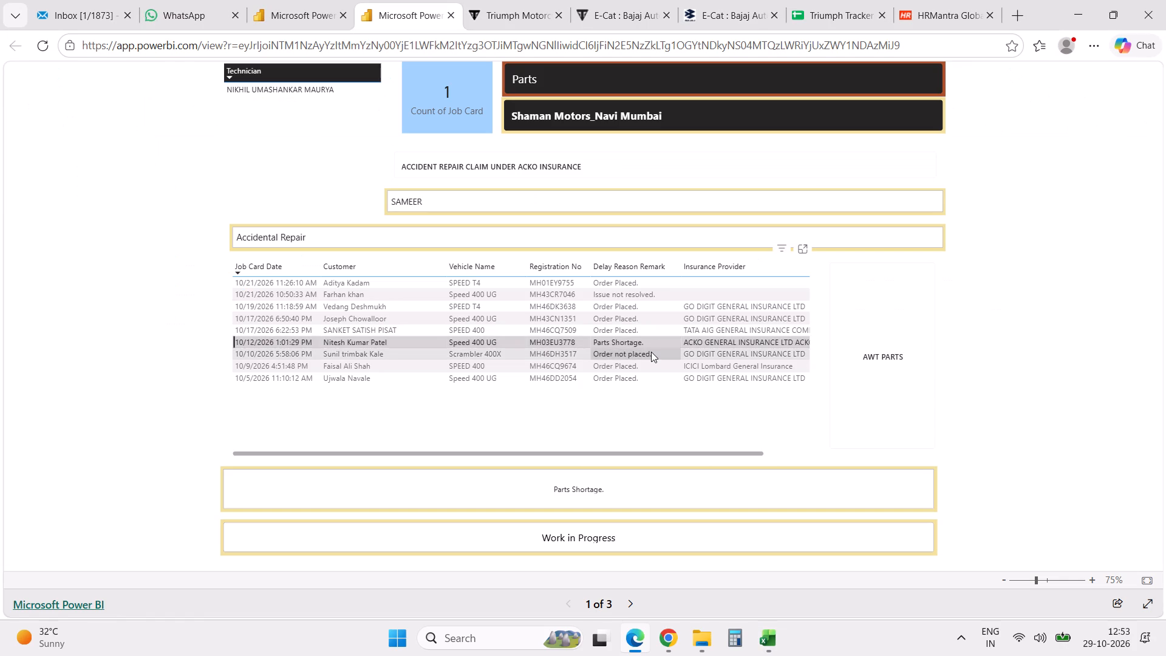
pyautogui.click(651, 354)
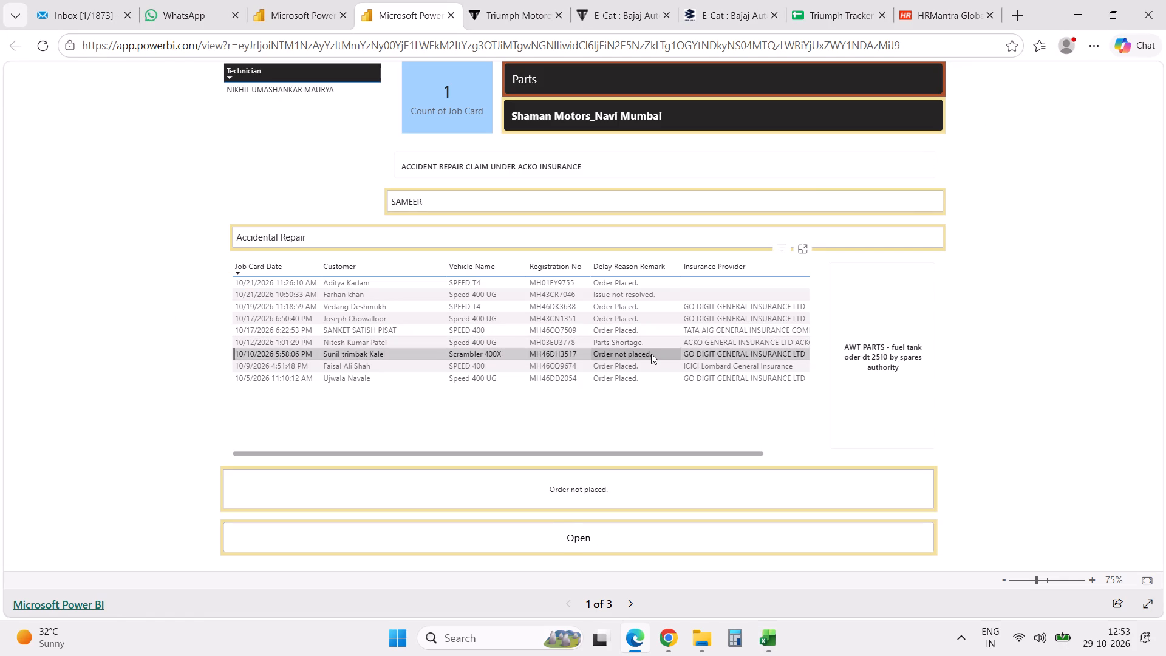
pyautogui.hotkey('alt', 'Tab')
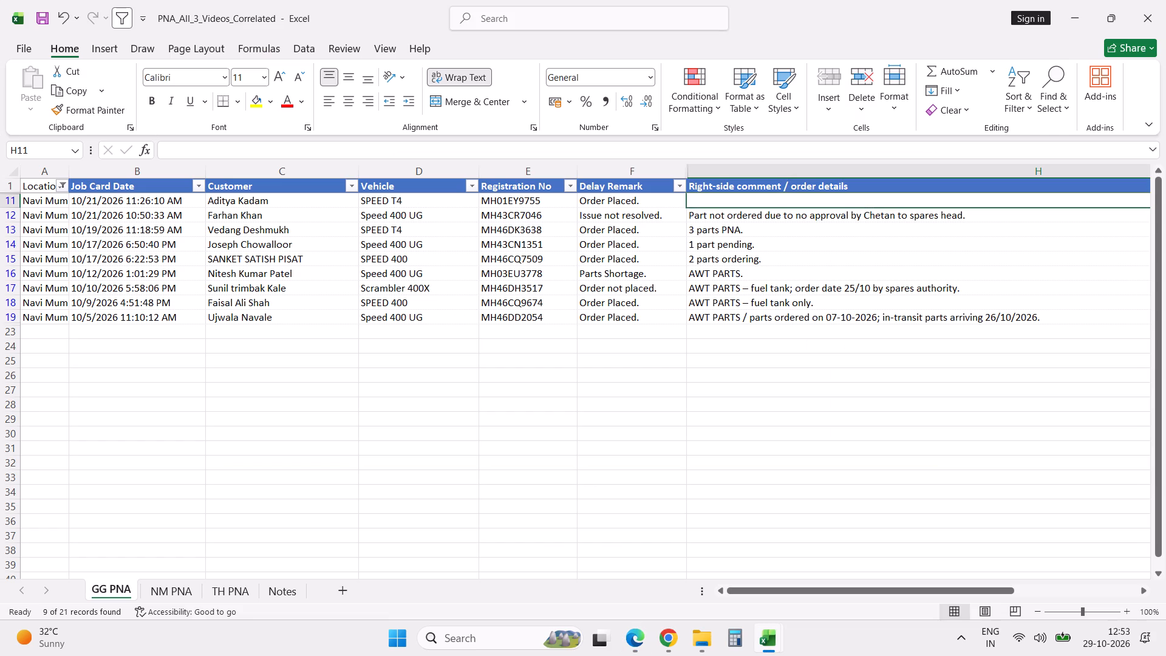
pyautogui.hotkey('alt', 'Tab')
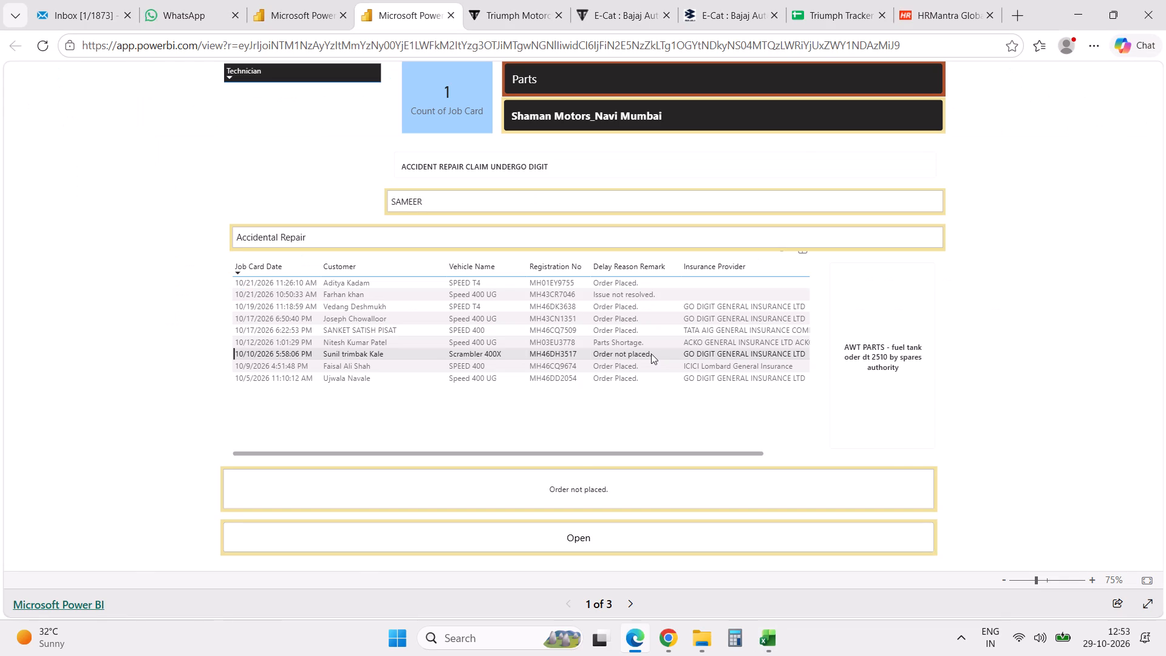
# In the Excel sheet, change the order date in the 10/10/2026 Navi Mumbai job card's order details to 2510.
pyautogui.hotkey('alt', 'Tab')
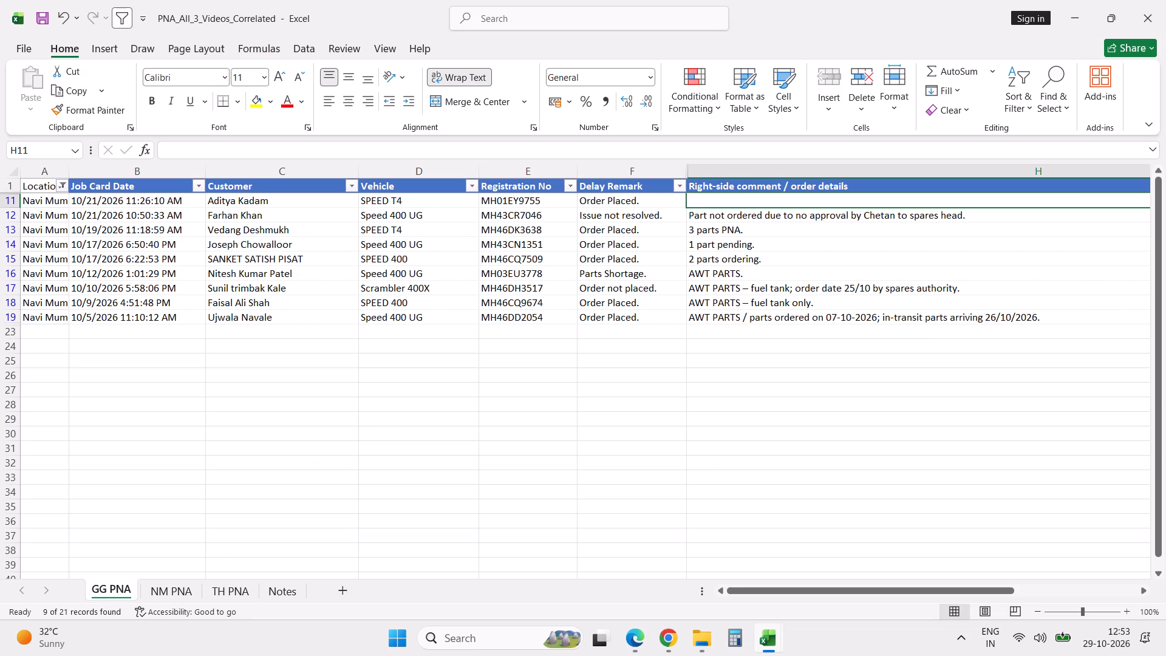
pyautogui.doubleClick(862, 288)
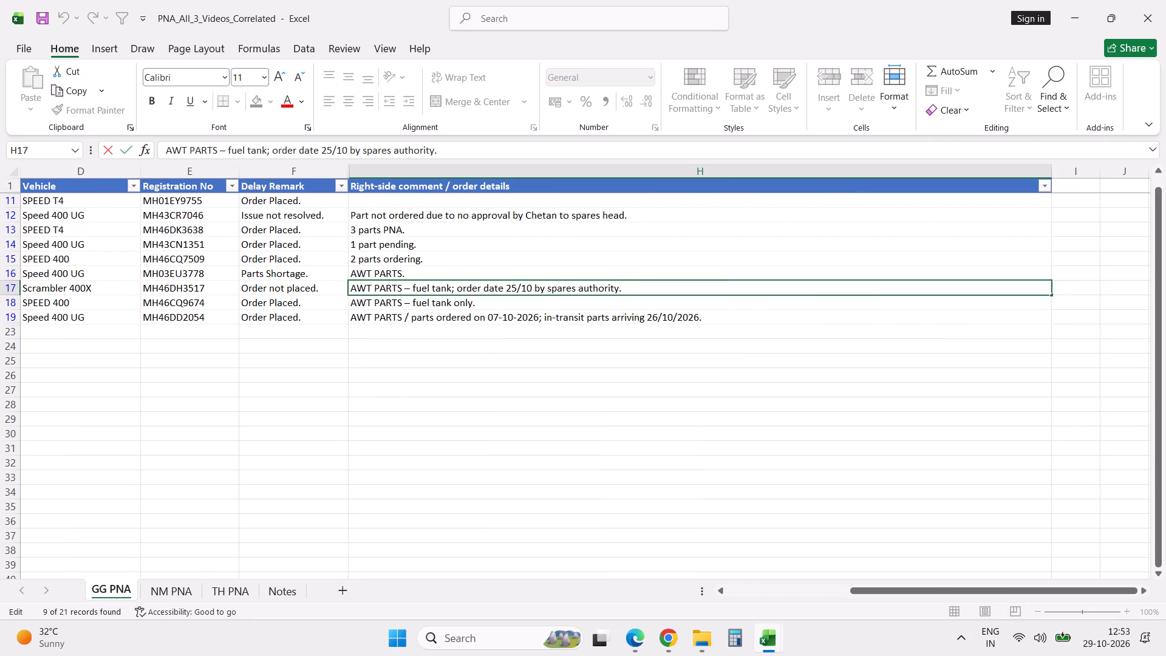
pyautogui.click(520, 287)
pyautogui.press('BackSpace')
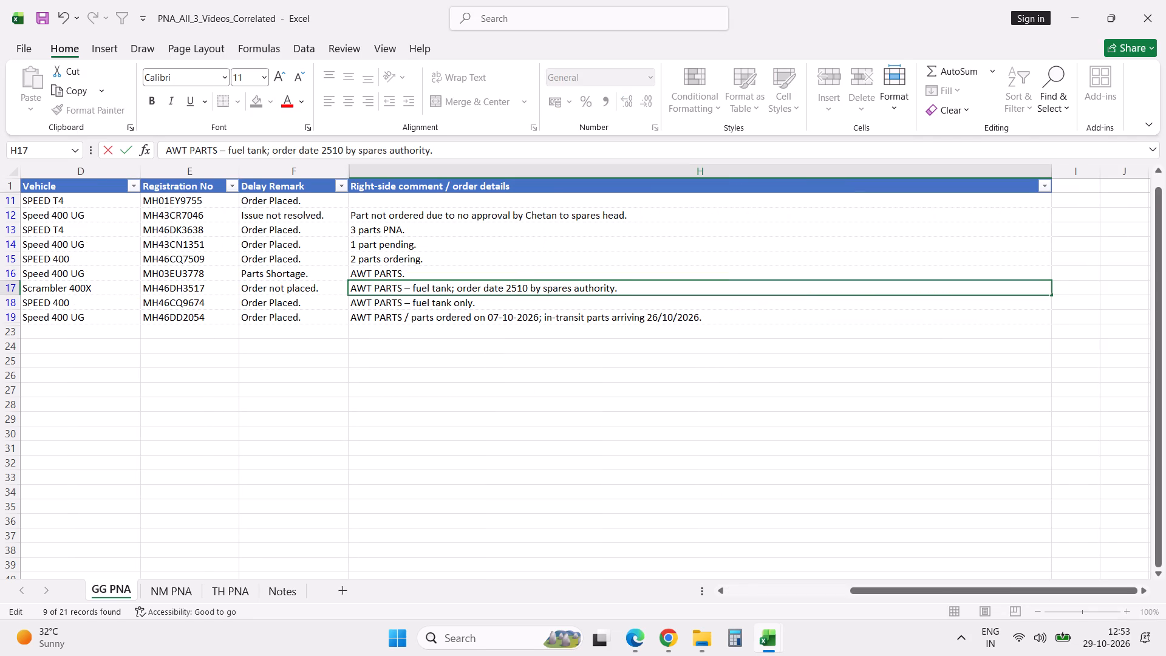
pyautogui.press('Return')
# Compare the comments of the 10/9/2026 and 10/5/2026 Navi Mumbai job cards in the Power BI report with their Excel order details.
pyautogui.hotkey('alt', 'Tab')
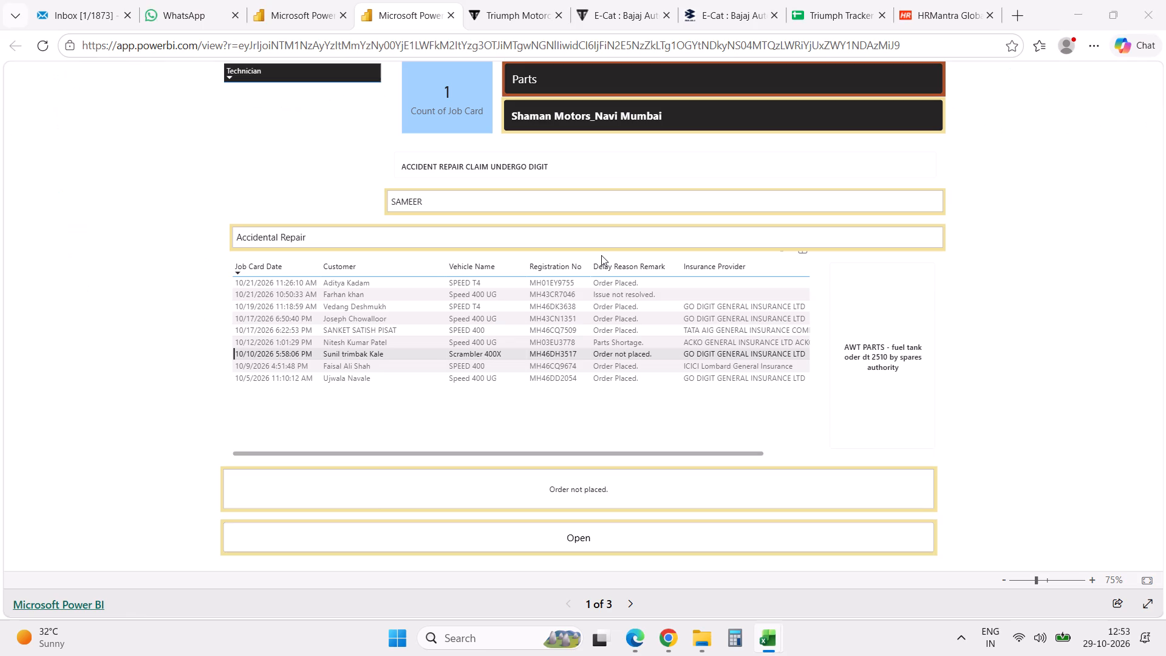
pyautogui.click(607, 366)
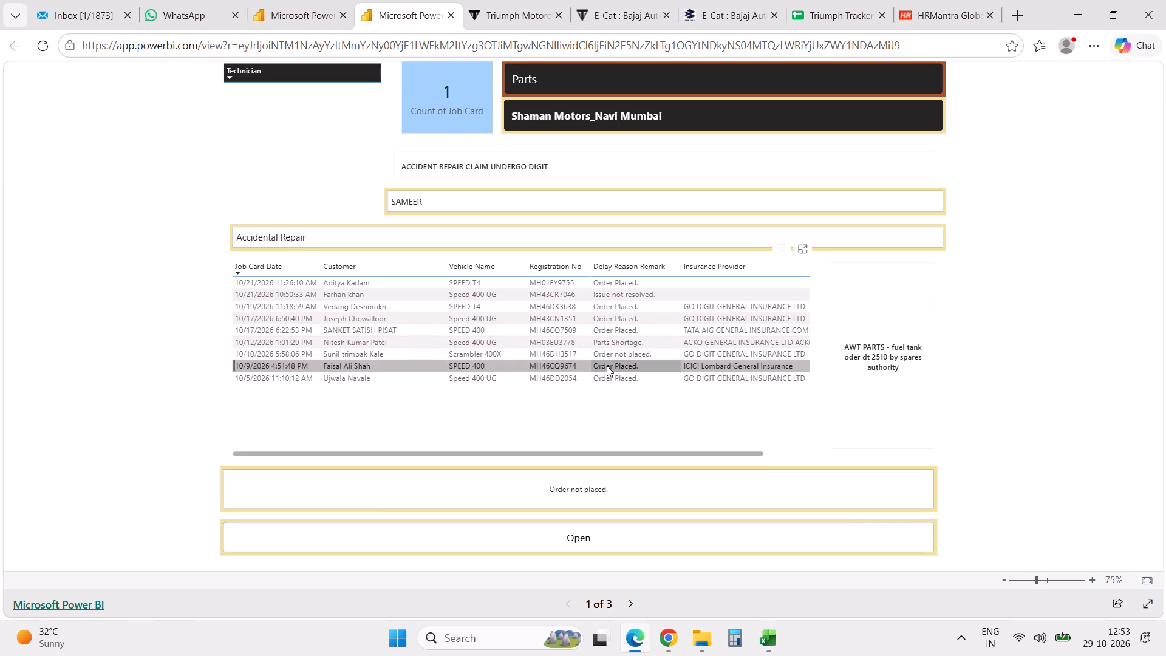
pyautogui.hotkey('alt', 'Tab')
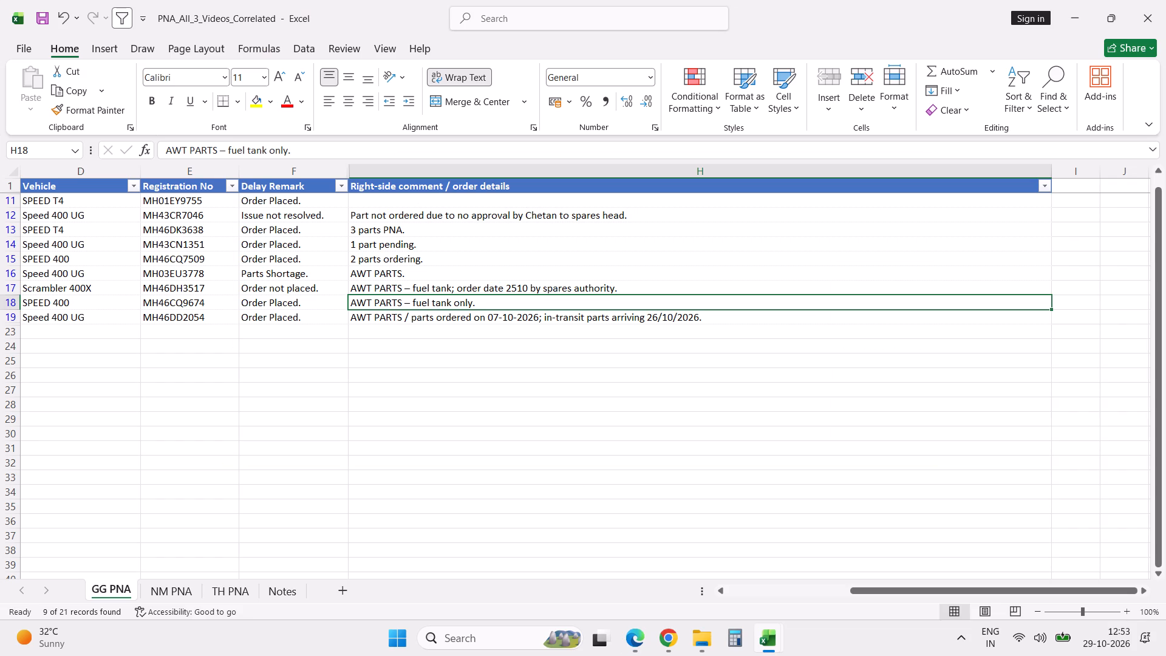
pyautogui.hotkey('alt', 'Tab')
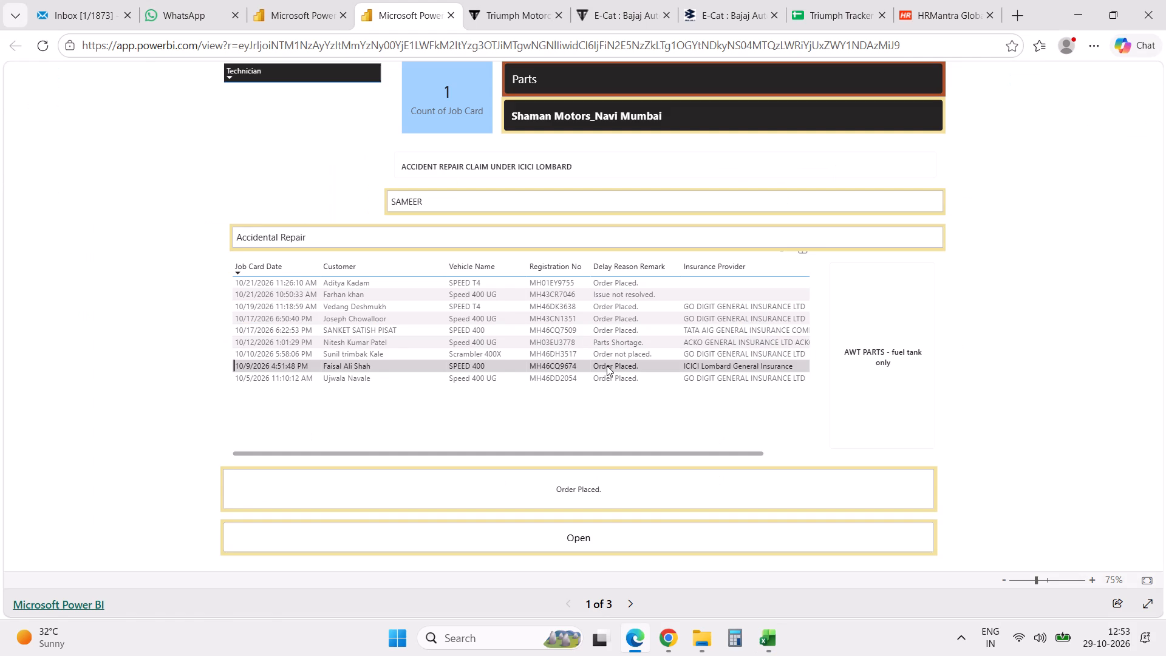
pyautogui.click(608, 377)
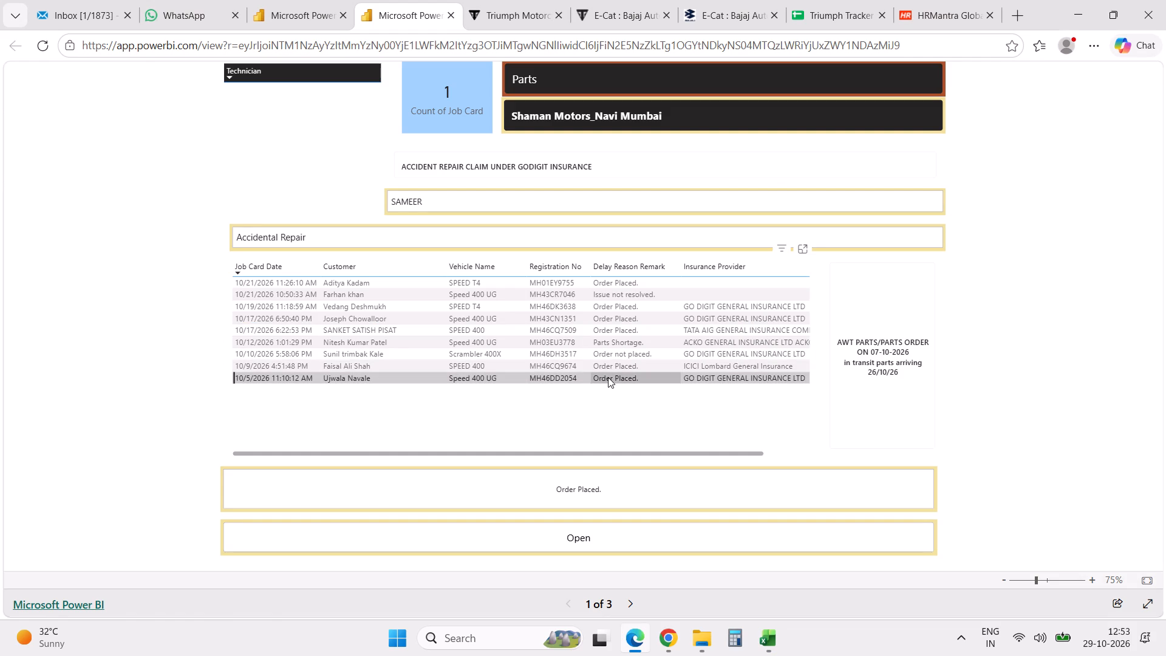
pyautogui.hotkey('alt', 'Tab')
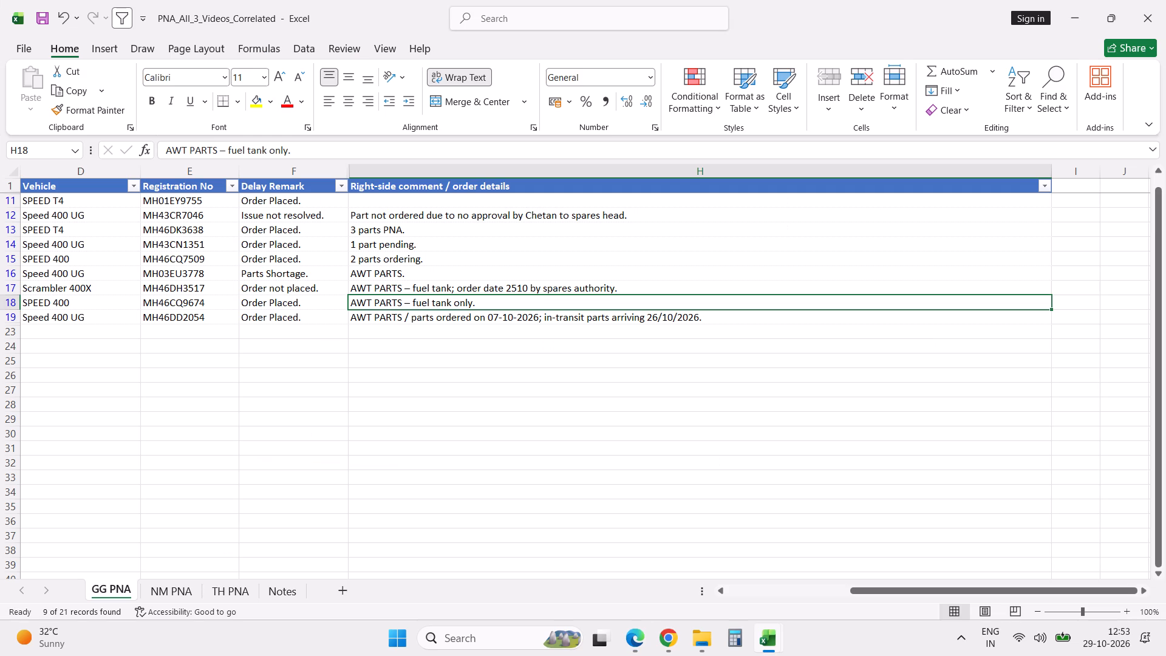
# Change the Location filter in the Excel sheet from Navi Mumbai to Thane.
pyautogui.press('Left')
pyautogui.press('Left')
pyautogui.press('Left')
pyautogui.press('Left')
pyautogui.press('Left')
pyautogui.press('Left')
pyautogui.press('Left')
pyautogui.press('Left')
pyautogui.press('Left')
pyautogui.press('Left')
pyautogui.press('Left')
pyautogui.press('Left')
pyautogui.press('Left')
pyautogui.press('Left')
pyautogui.press('Left')
pyautogui.press('Left')
pyautogui.press('Left')
pyautogui.press('Left')
pyautogui.press('Left')
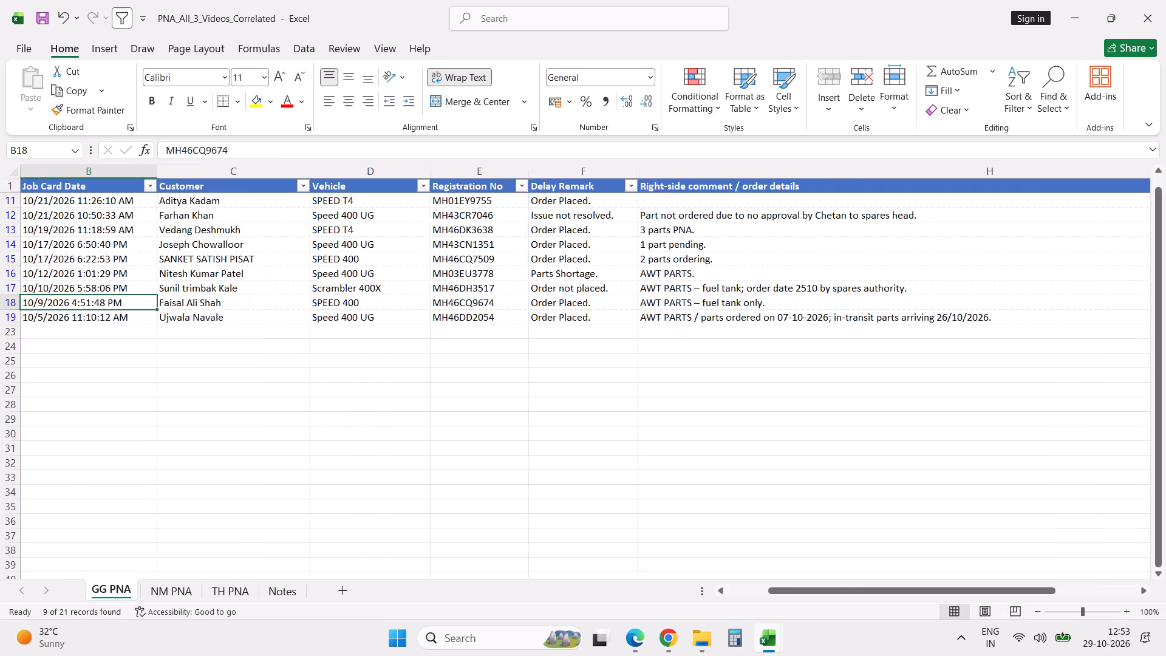
pyautogui.click(63, 186)
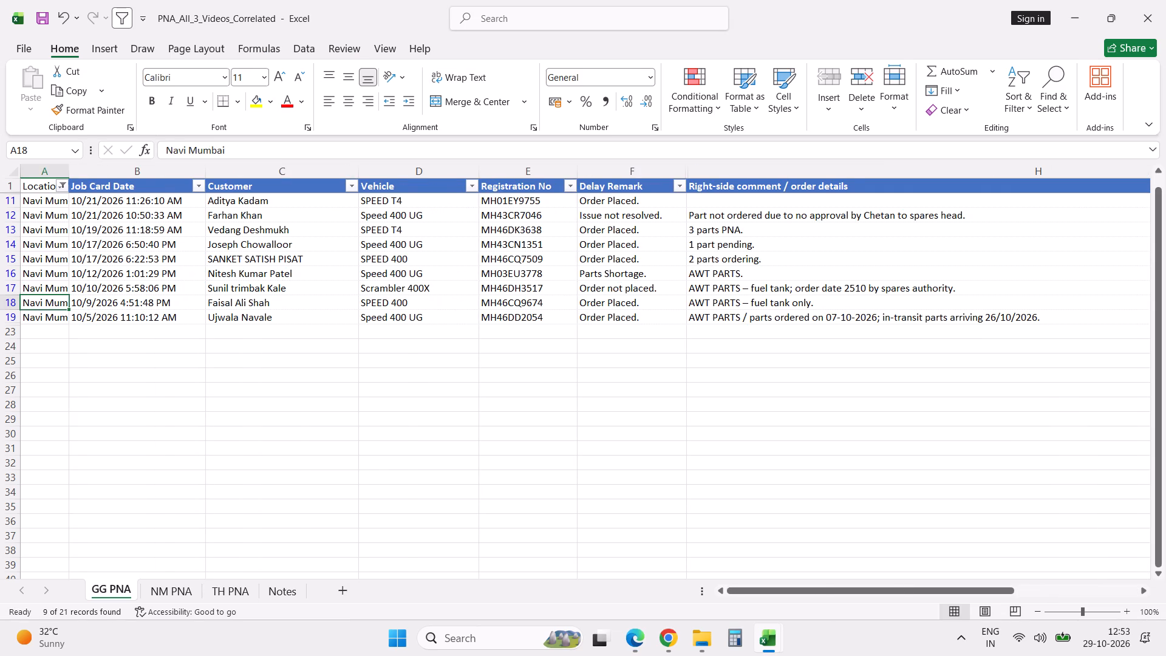
pyautogui.click(59, 409)
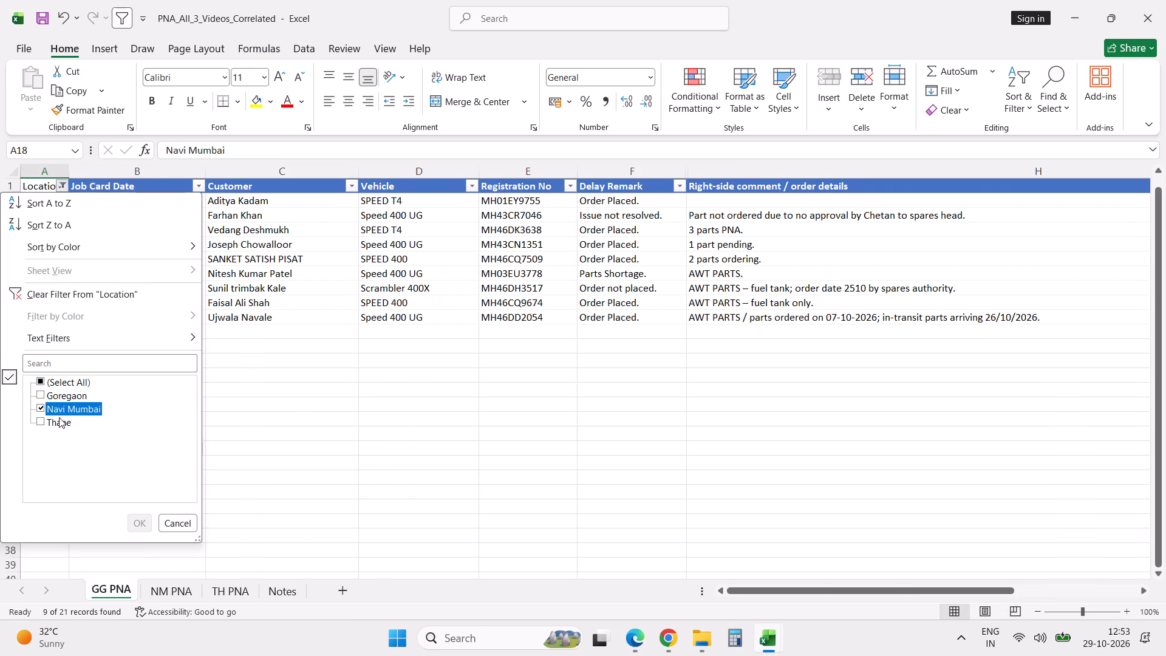
pyautogui.click(59, 420)
pyautogui.click(143, 525)
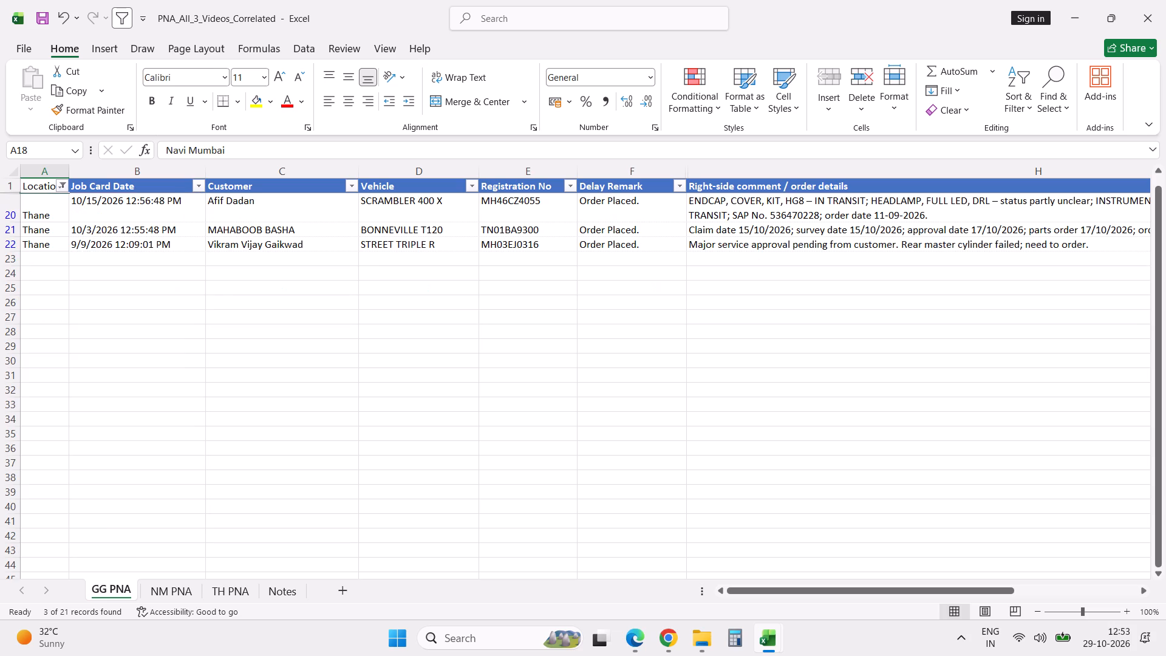
# Reload the Power BI report to reset its filters and filter it by Parts and Shaman Motors_Thane.
pyautogui.hotkey('alt', 'Tab')
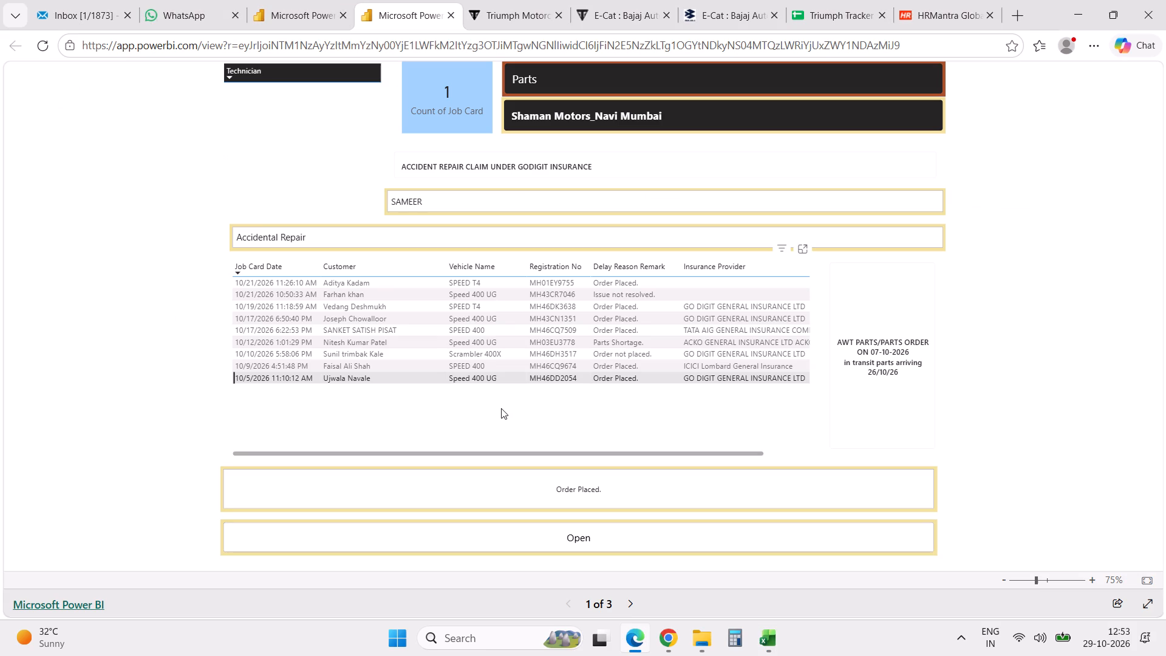
pyautogui.click(742, 118)
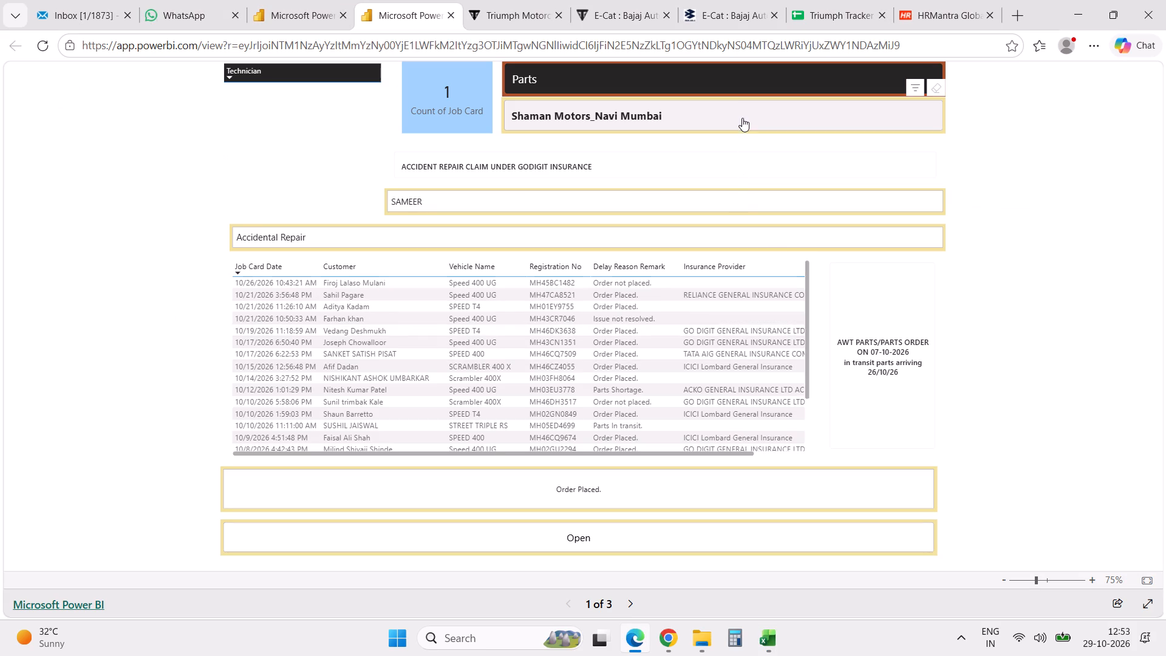
pyautogui.click(738, 87)
pyautogui.scroll(9, 1007, 283)
pyautogui.press('F5')
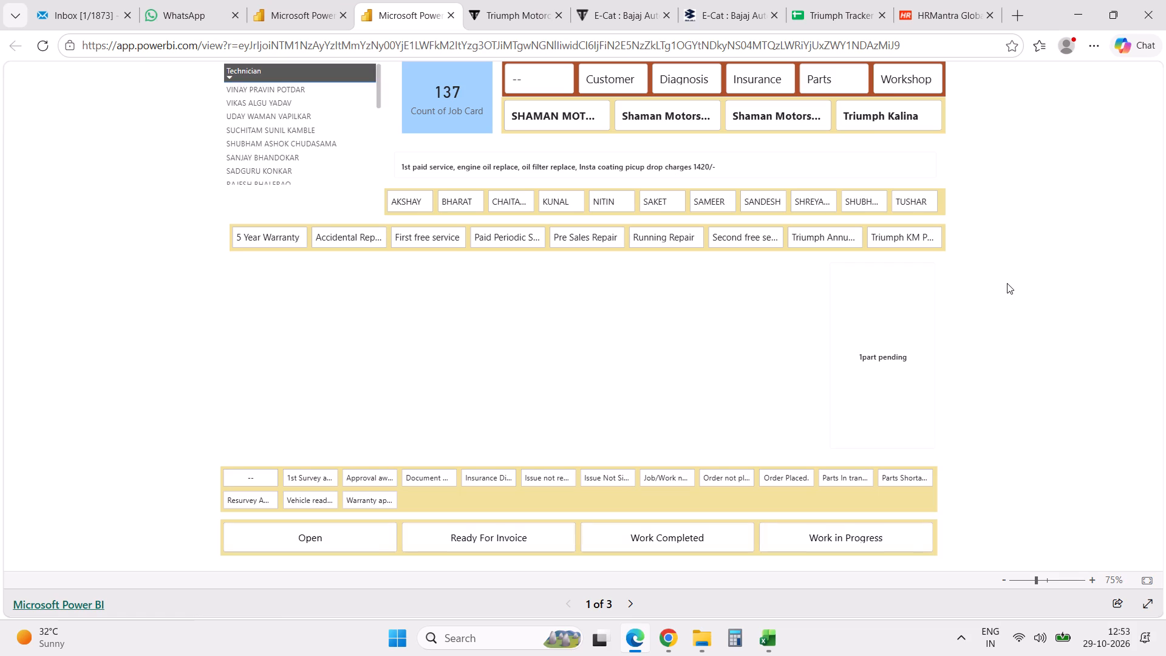
pyautogui.click(836, 82)
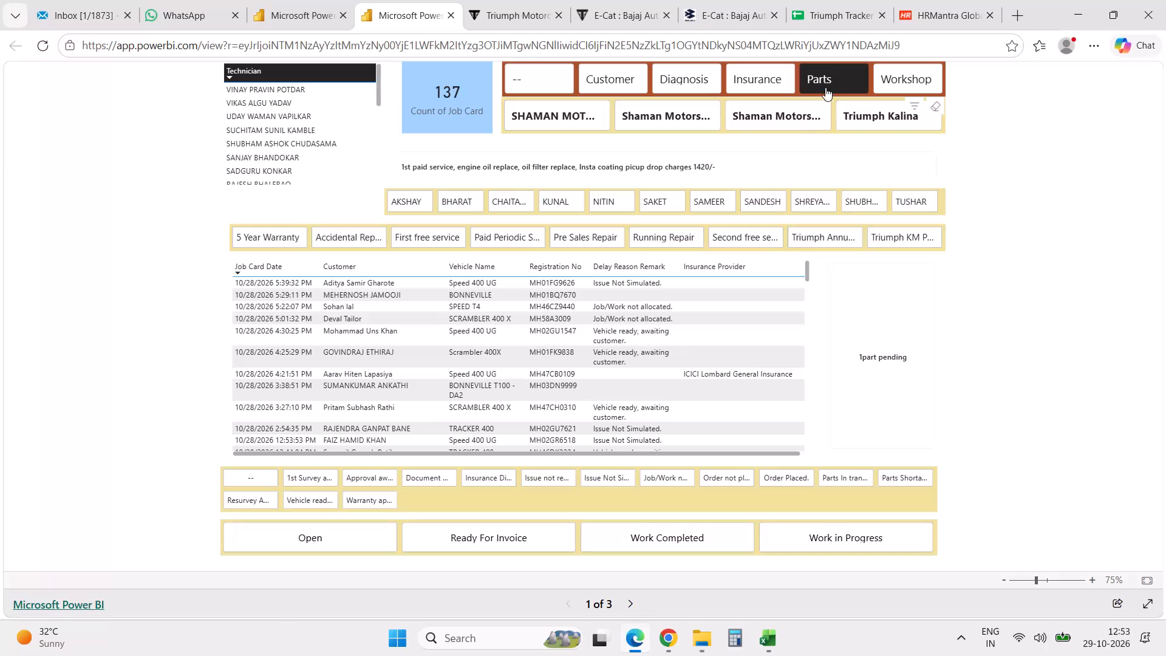
pyautogui.click(788, 117)
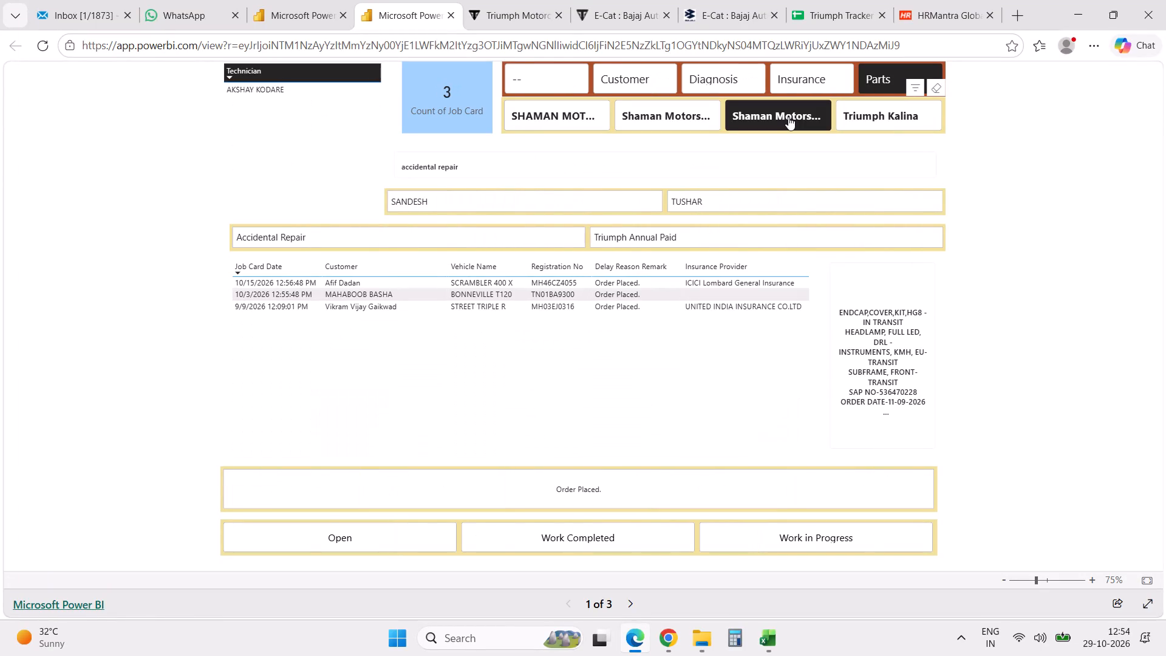
# Compare the comments of the 10/15/2026, 10/3/2026 and 9/9/2026 Thane job cards in the Power BI report with their Excel order details.
pyautogui.click(632, 285)
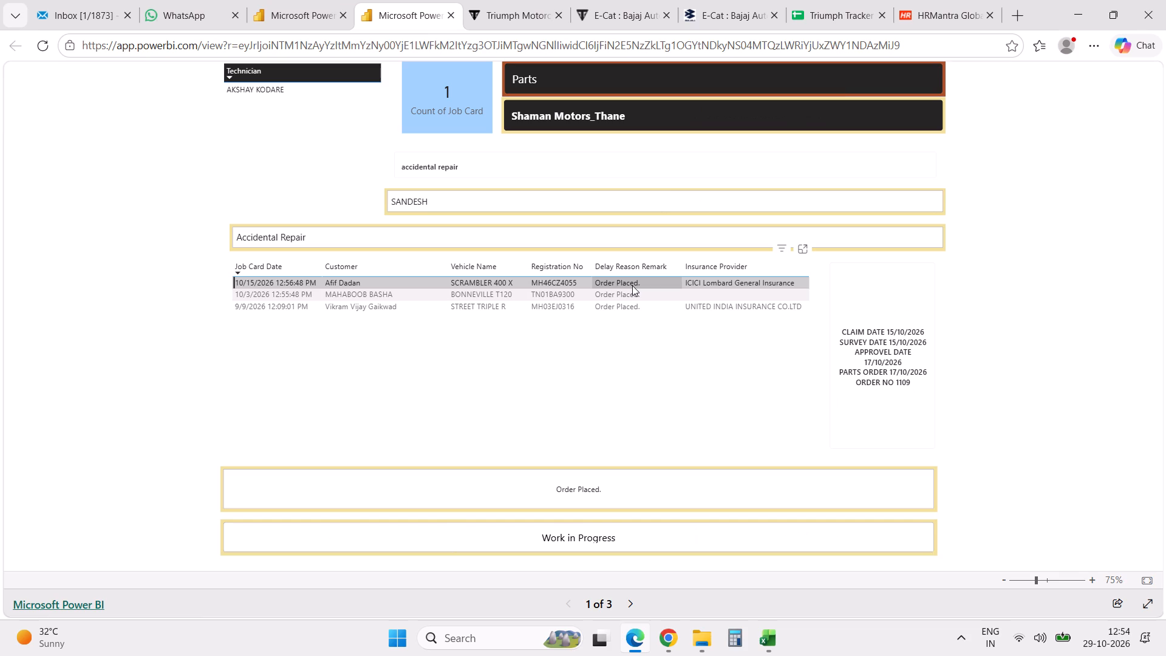
pyautogui.hotkey('alt', 'Tab')
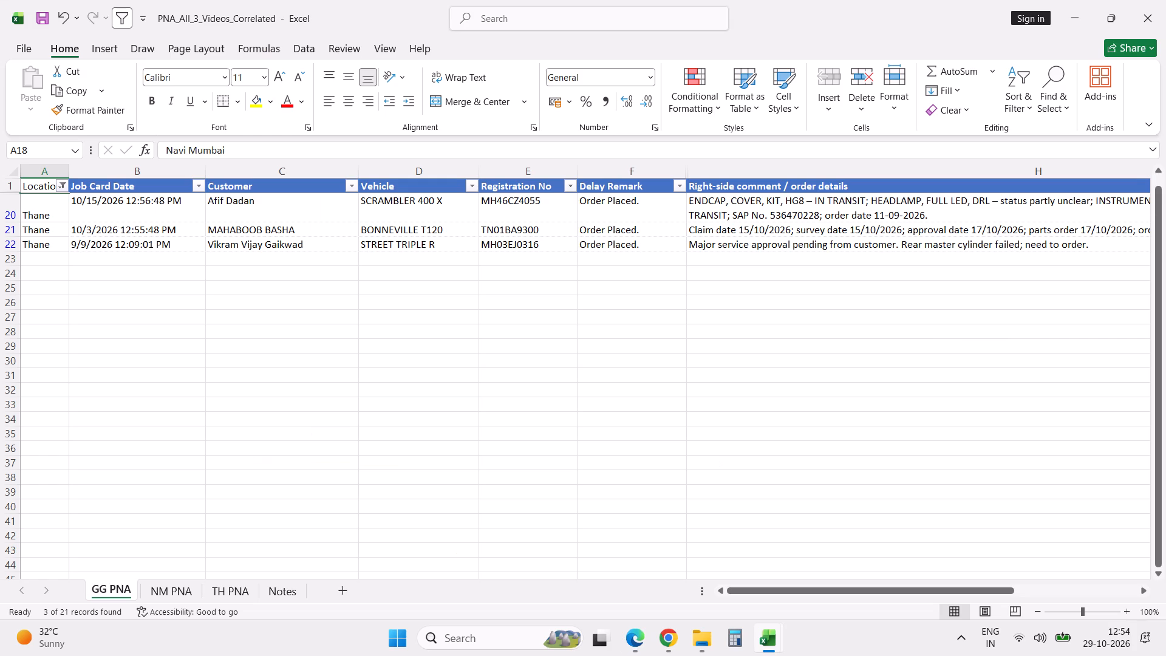
pyautogui.hotkey('alt', 'Tab')
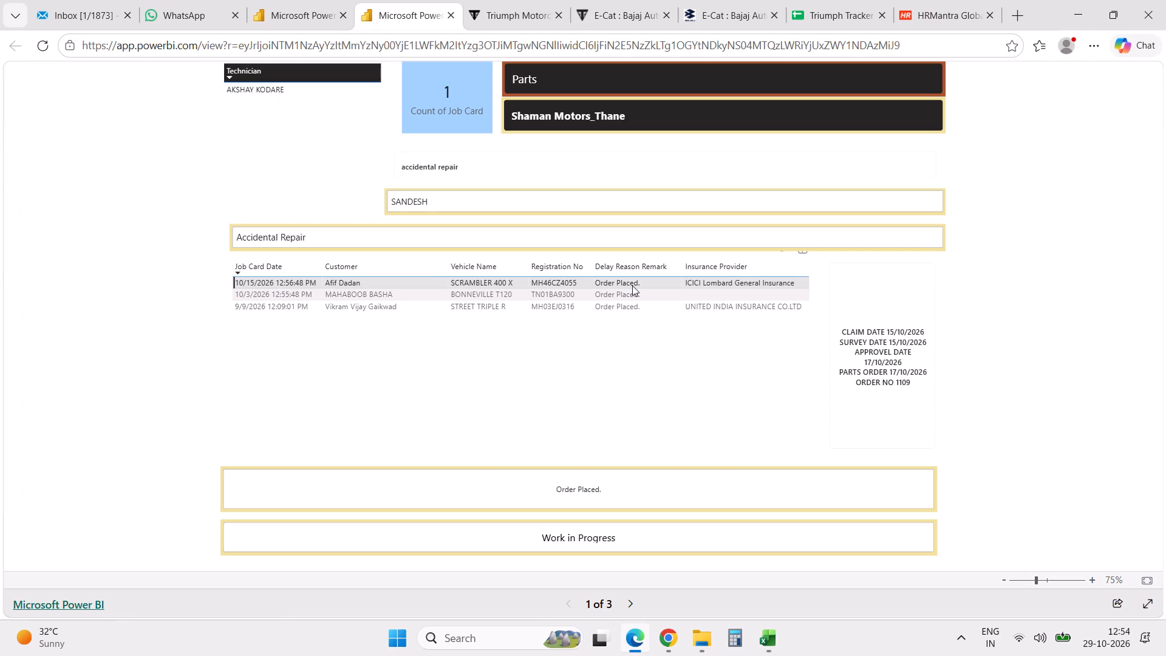
pyautogui.hotkey('alt', 'Tab')
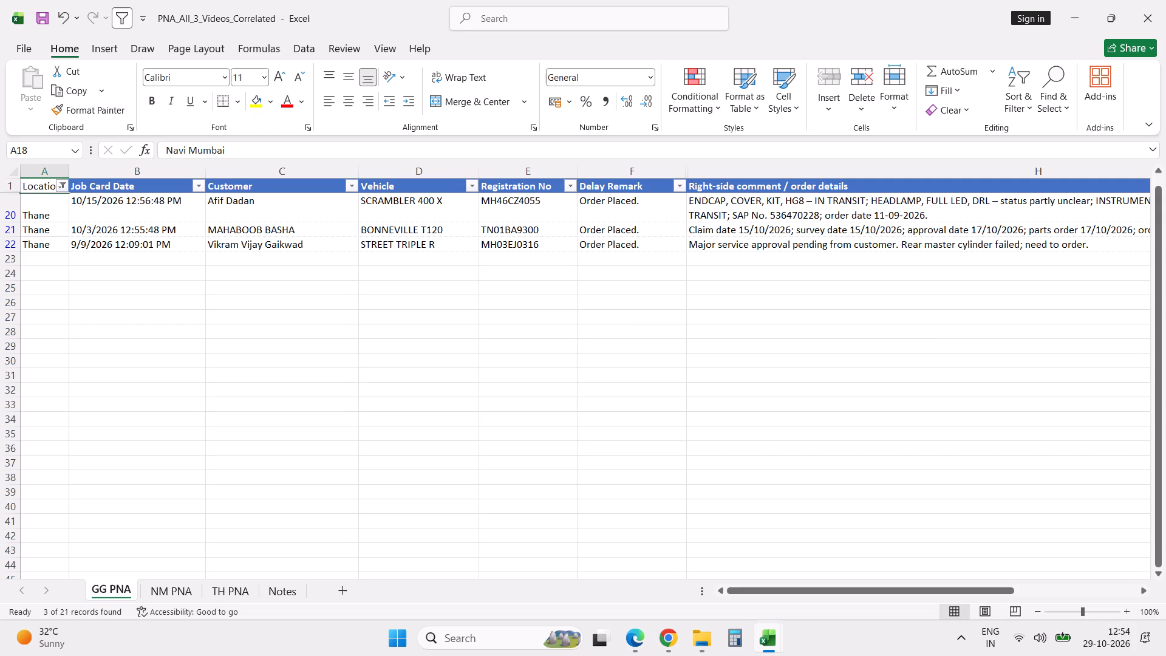
pyautogui.click(792, 336)
pyautogui.press('Right')
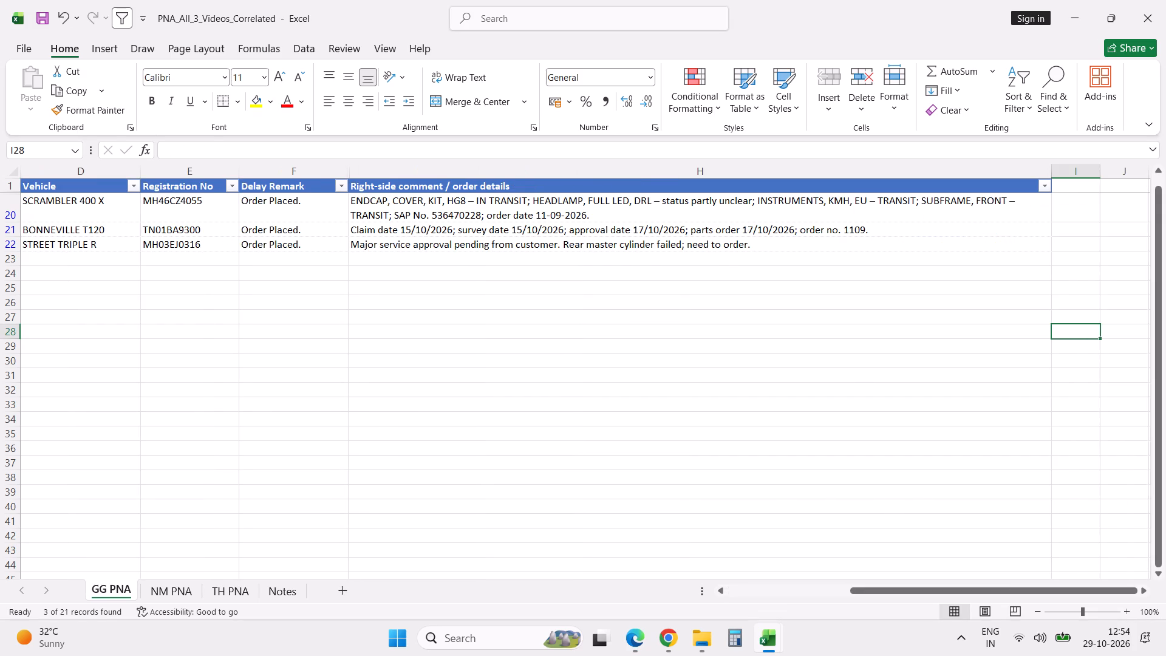
pyautogui.hotkey('alt', 'Tab')
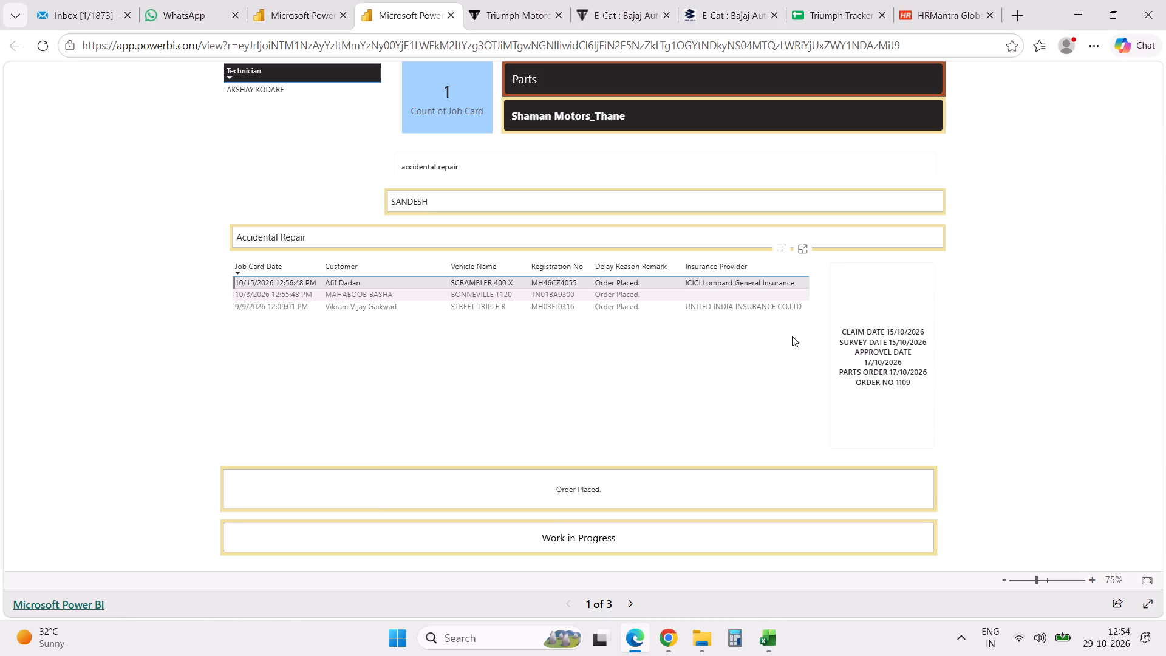
pyautogui.click(607, 293)
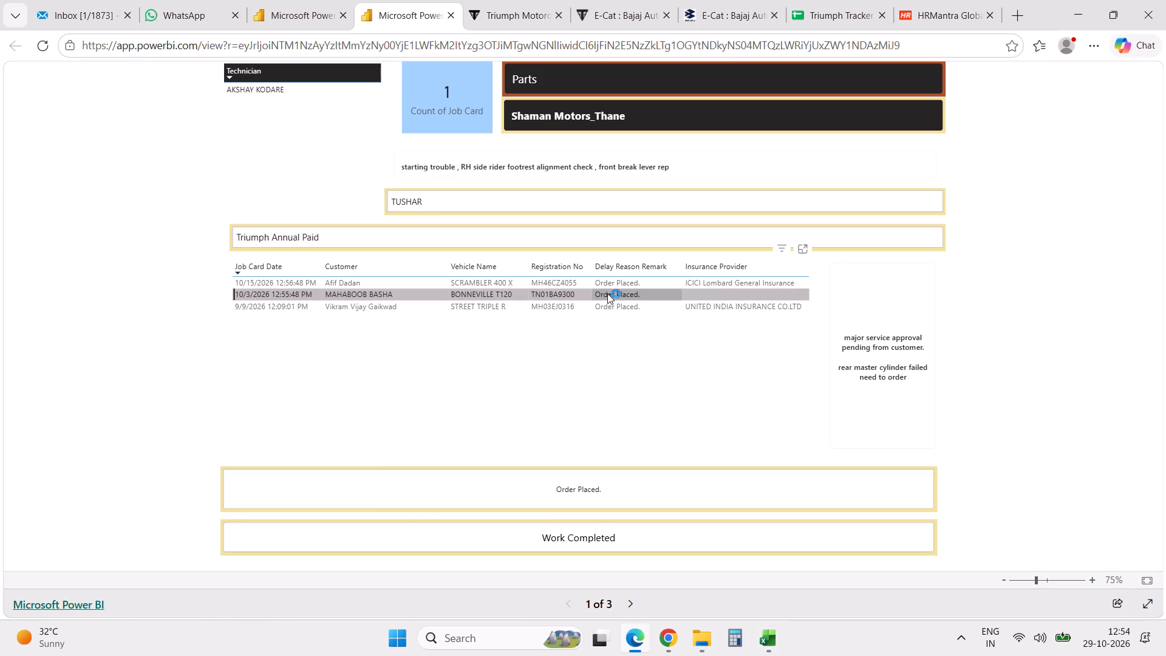
pyautogui.hotkey('alt', 'Tab')
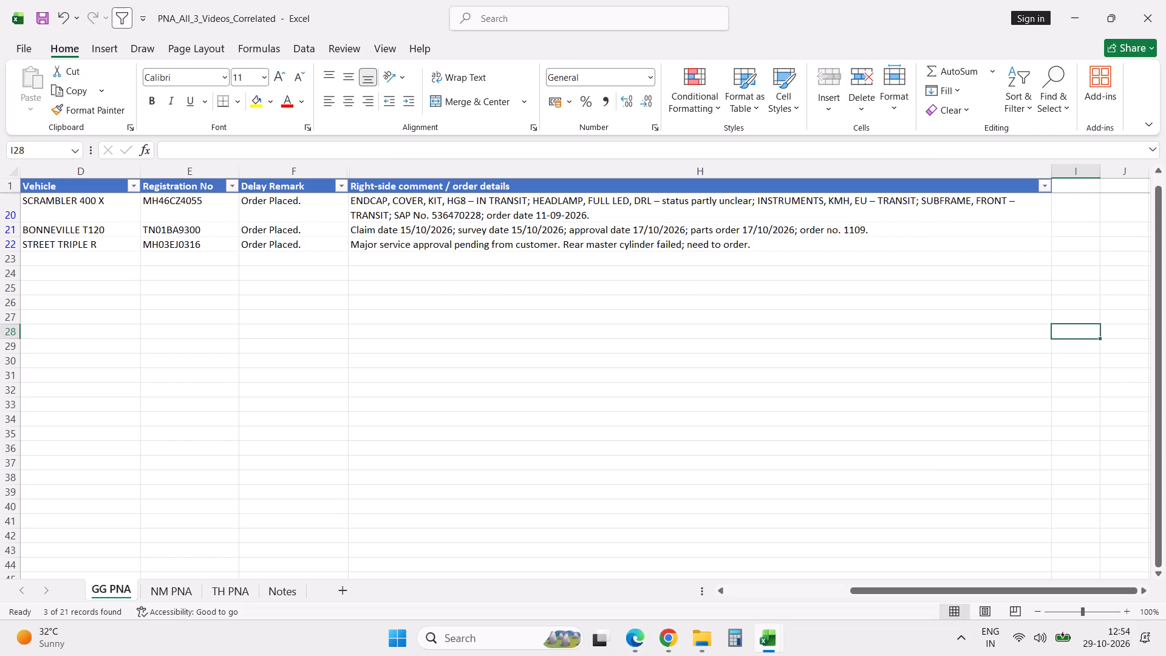
pyautogui.hotkey('alt', 'Tab')
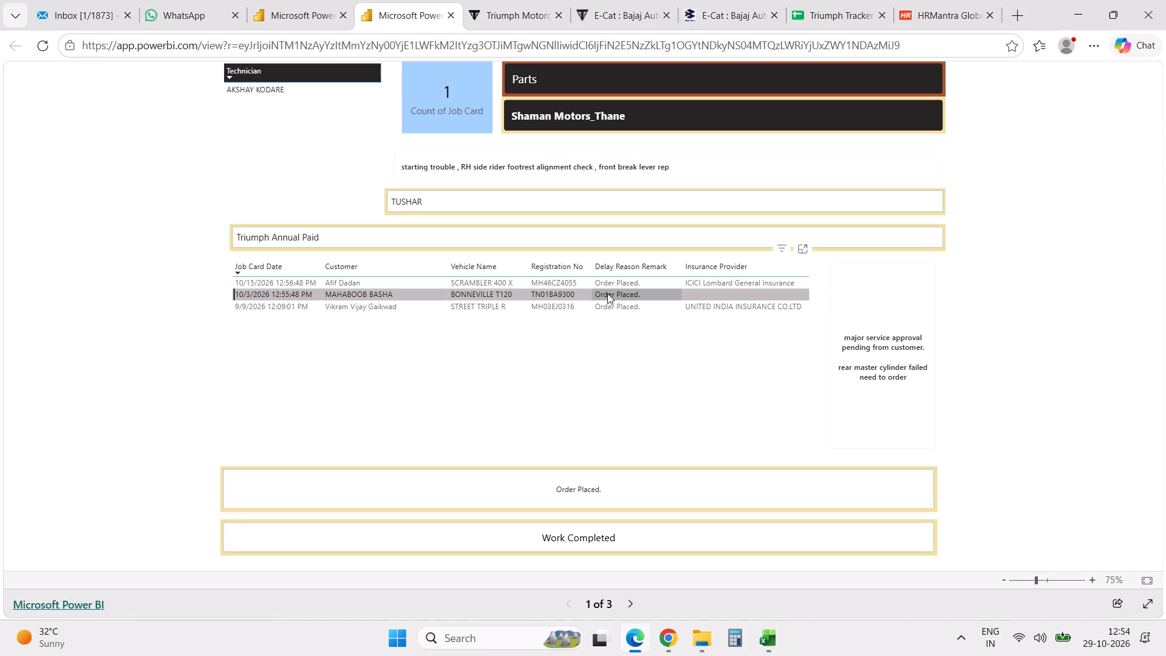
pyautogui.click(602, 307)
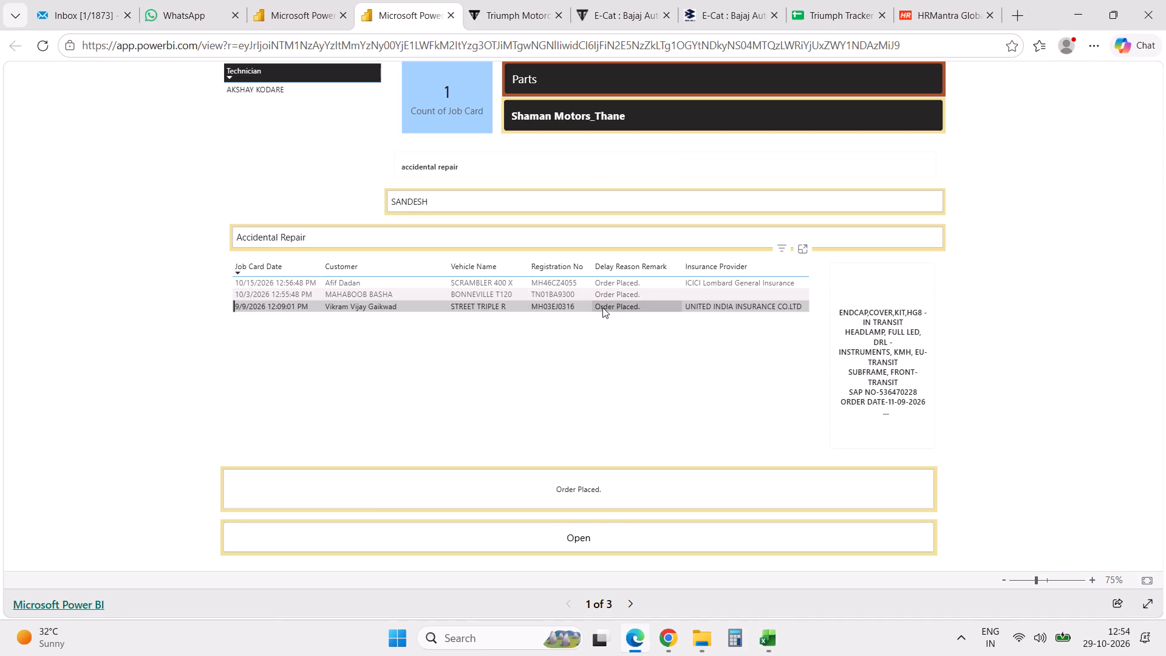
pyautogui.hotkey('alt', 'Tab')
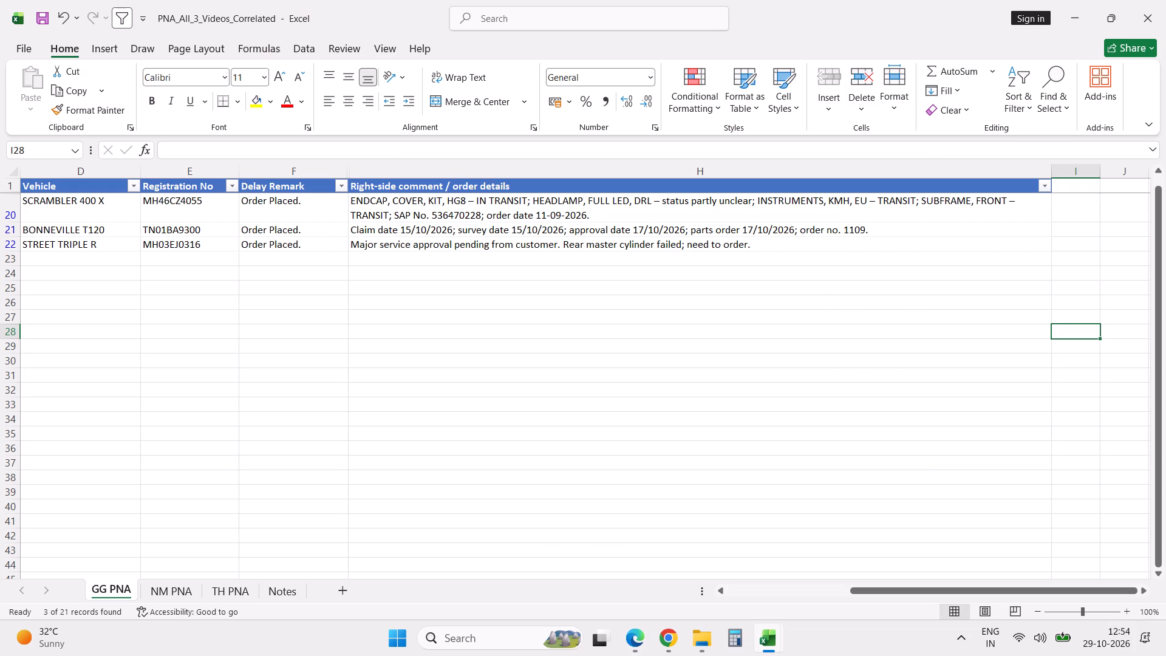
# Move the ENDCAP, COVER, KIT order details from the 10/15/2026 Thane row to the empty cell below the last Thane row.
pyautogui.click(610, 210)
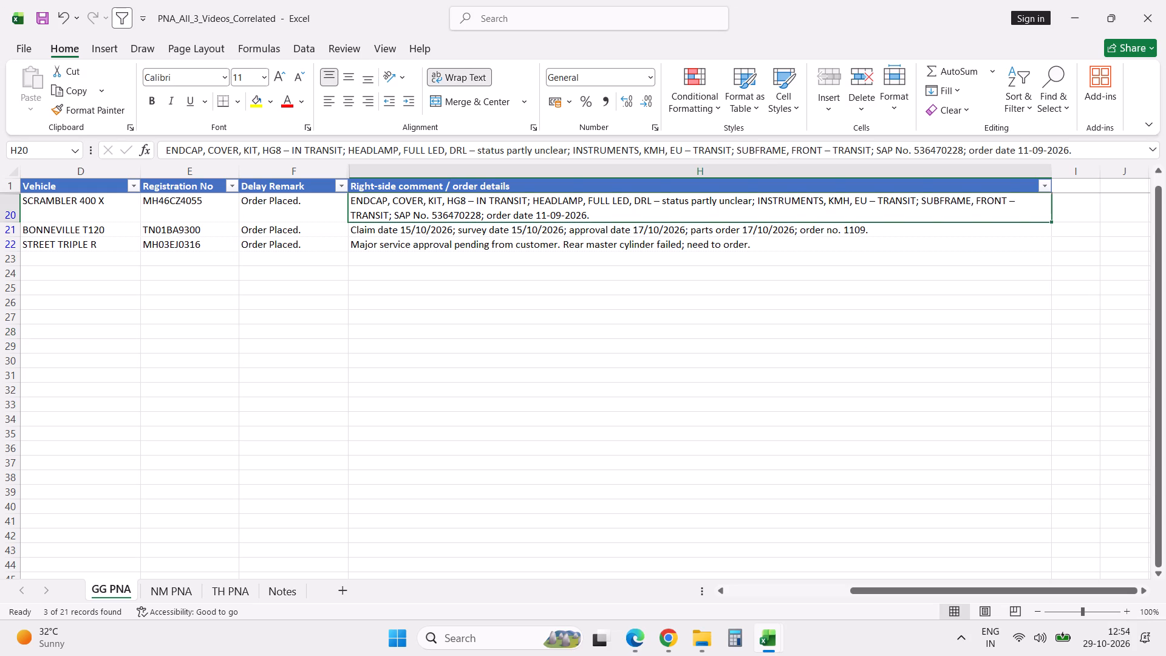
pyautogui.hotkey('ctrl', 'x')
pyautogui.press('Down')
pyautogui.press('Down')
pyautogui.press('Down')
pyautogui.press('Return')
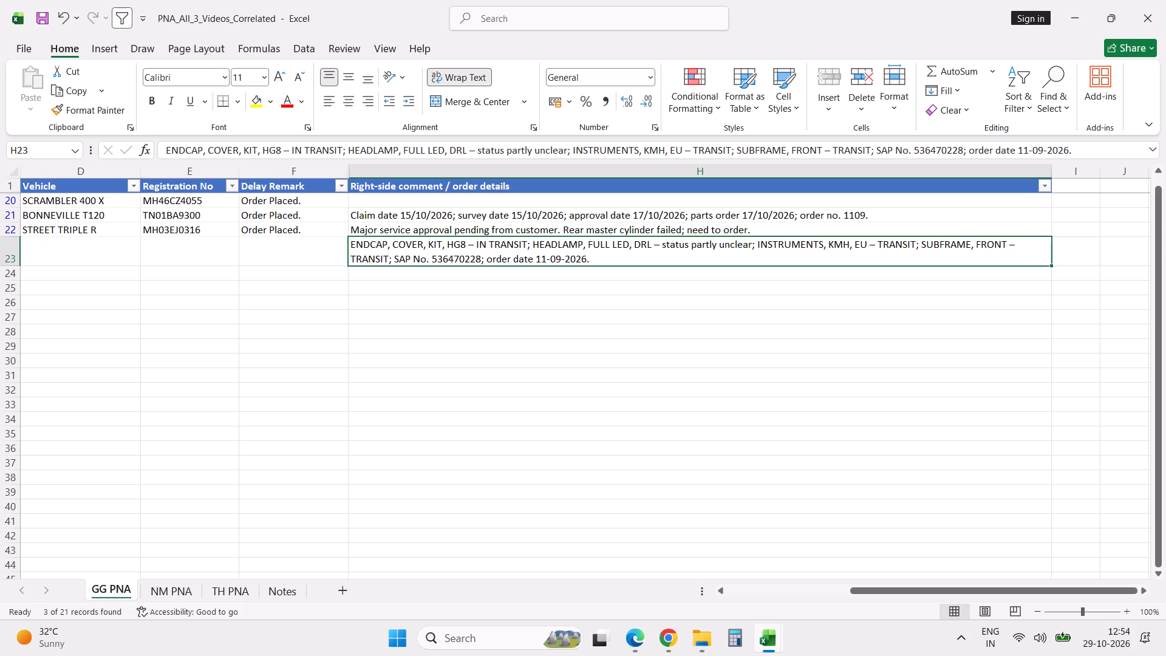
# Check the 10/15/2026 Thane job card in Power BI and move the Claim date 15/10/2026 comment to the SCRAMBLER 400 X row in Excel.
pyautogui.hotkey('alt', 'Tab')
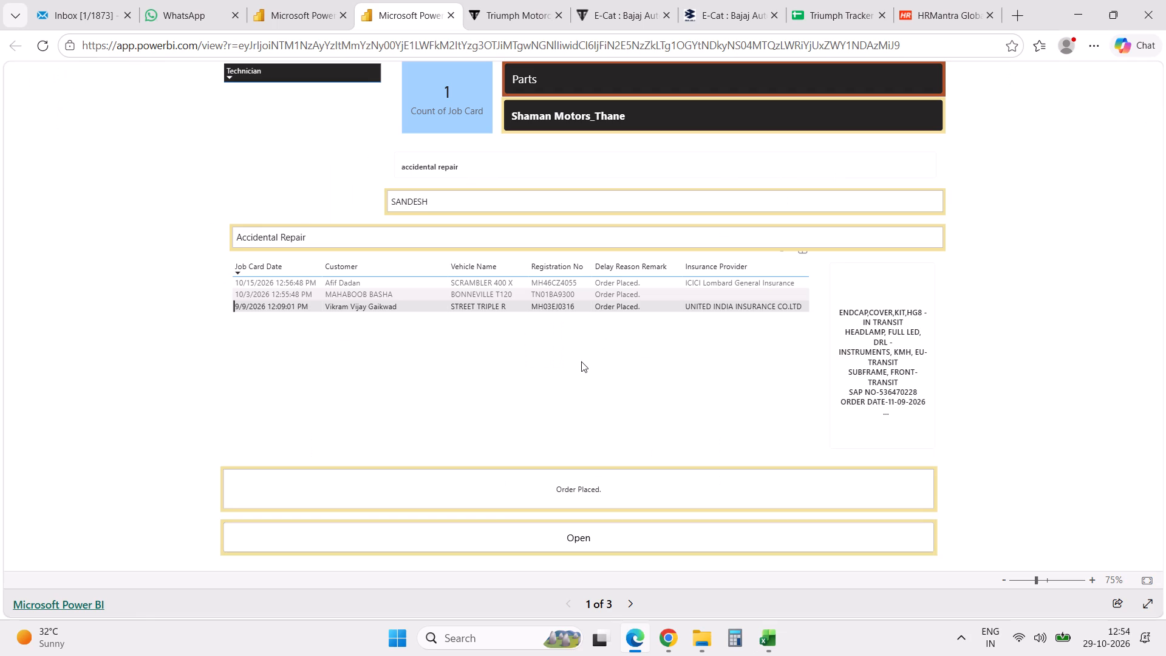
pyautogui.click(568, 284)
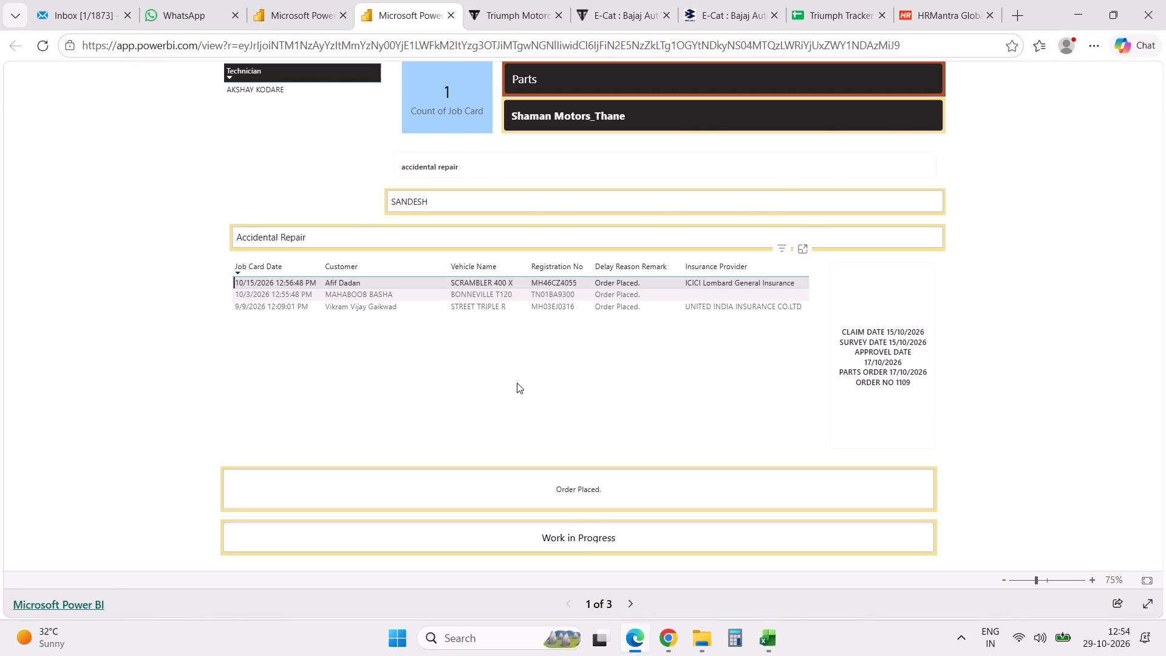
pyautogui.hotkey('alt', 'Tab')
pyautogui.click(523, 220)
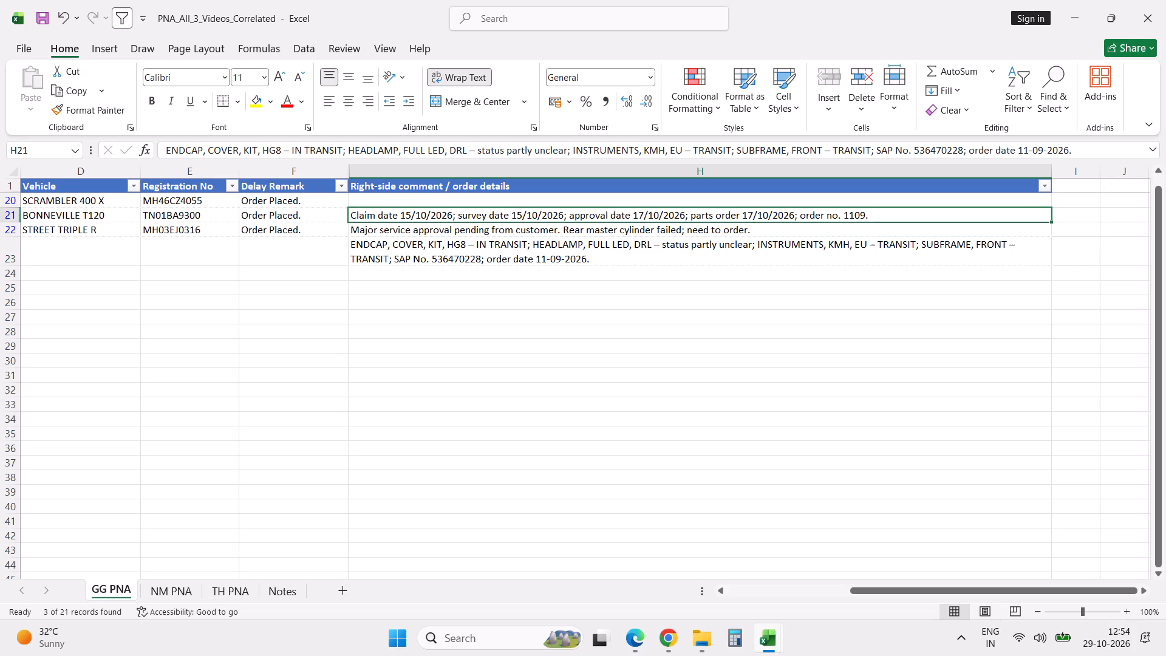
pyautogui.hotkey('ctrl', 'x')
pyautogui.press('Up')
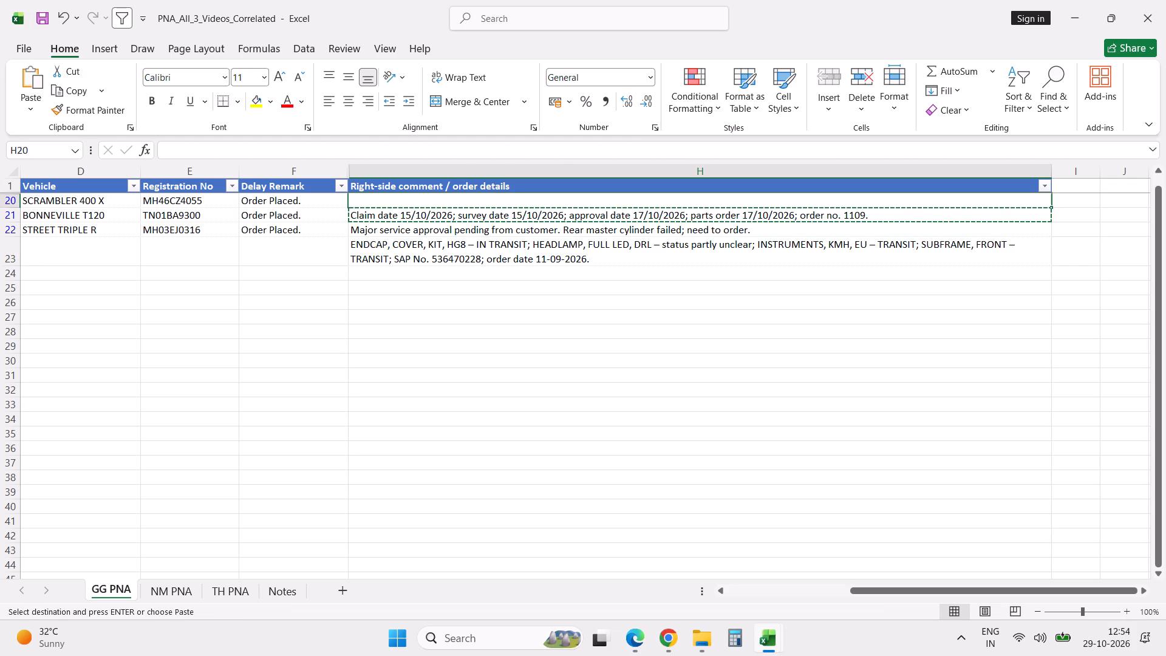
pyautogui.press('Up')
pyautogui.press('Return')
pyautogui.hotkey('ctrl', 'z')
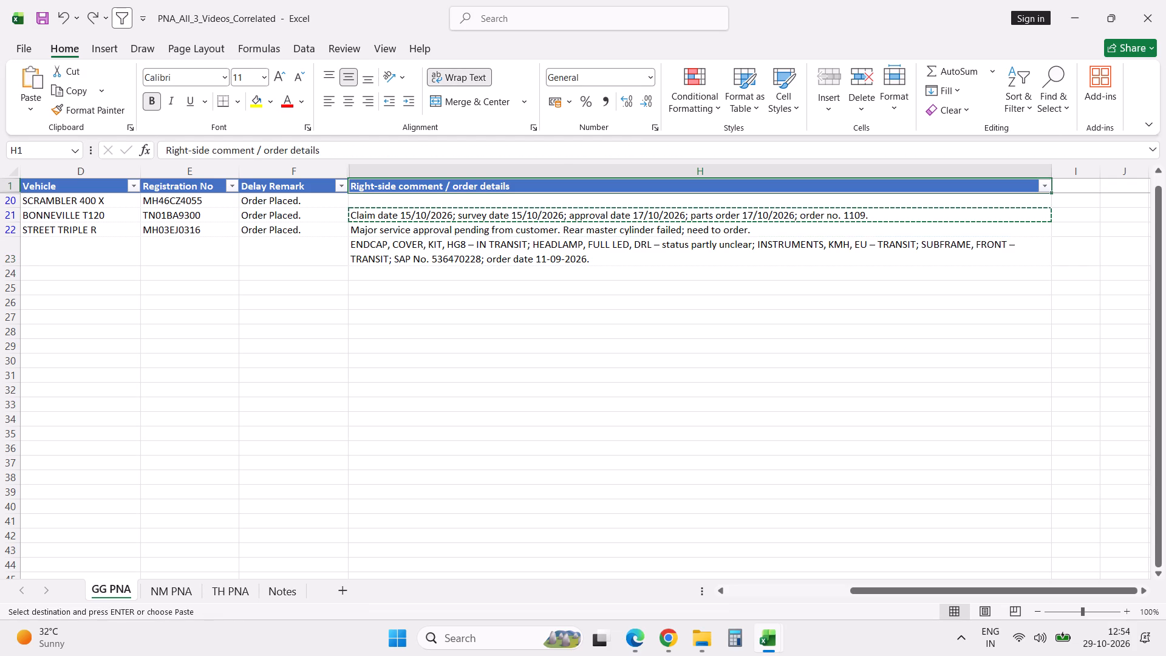
pyautogui.press('Down')
pyautogui.press('Return')
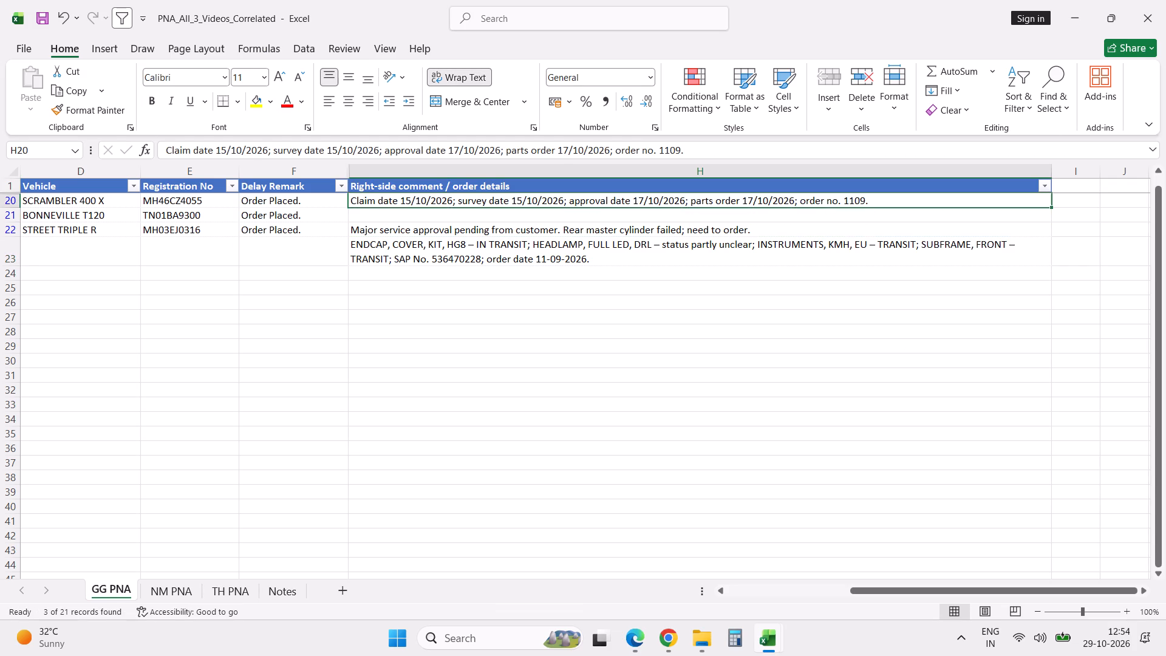
# Check the 10/3/2026 job card in Power BI and move the Major service approval comment to the BONNEVILLE T120 row in Excel.
pyautogui.hotkey('alt', 'Tab')
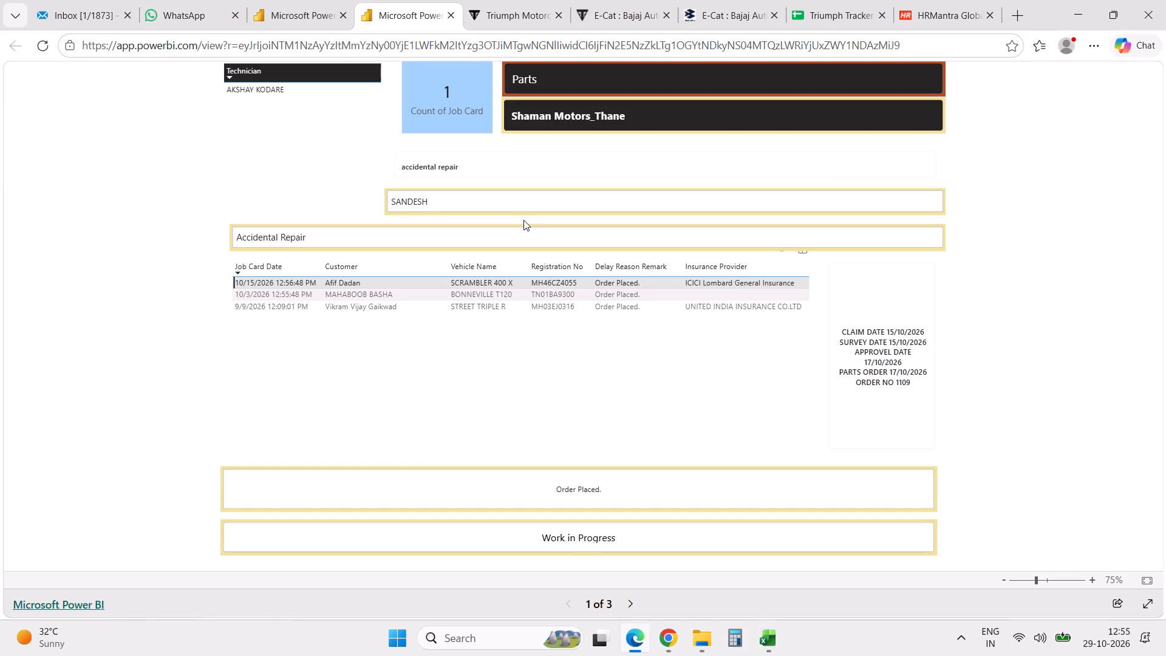
pyautogui.click(506, 291)
pyautogui.hotkey('alt', 'Tab')
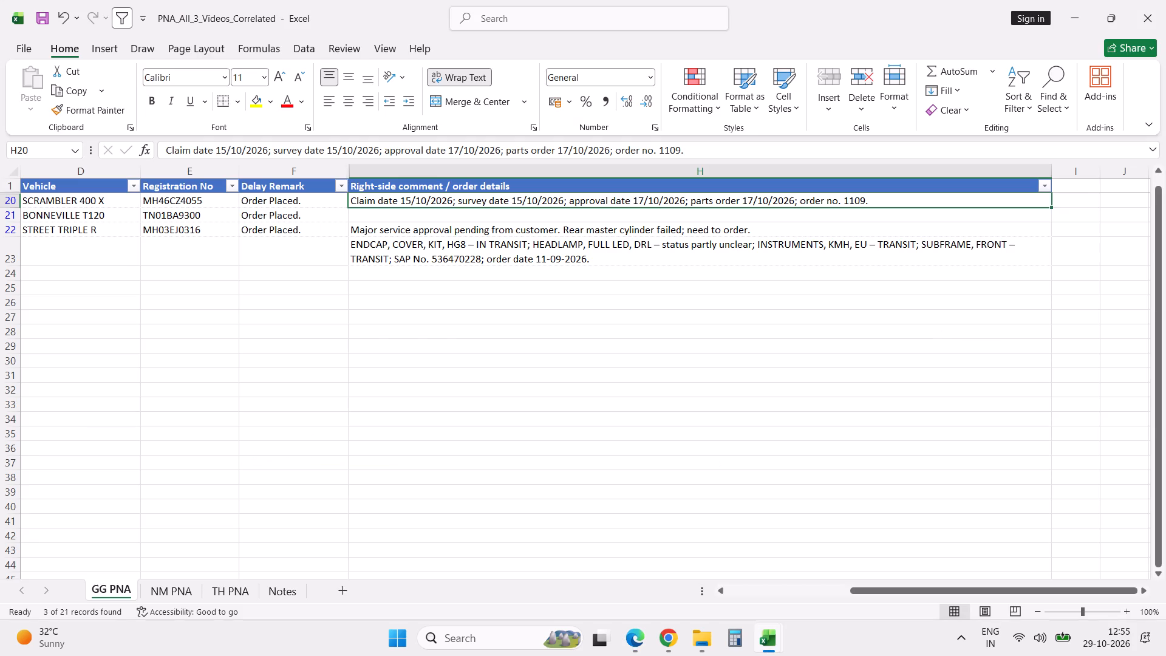
pyautogui.click(500, 232)
pyautogui.hotkey('ctrl', 'x')
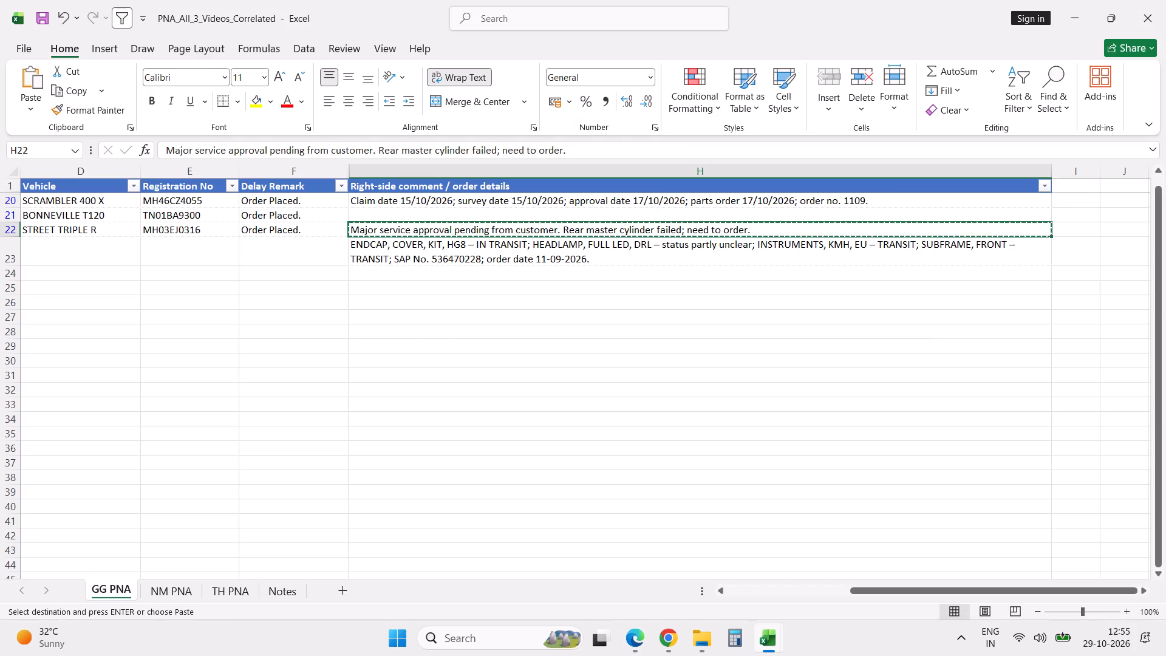
pyautogui.press('Up')
pyautogui.press('Return')
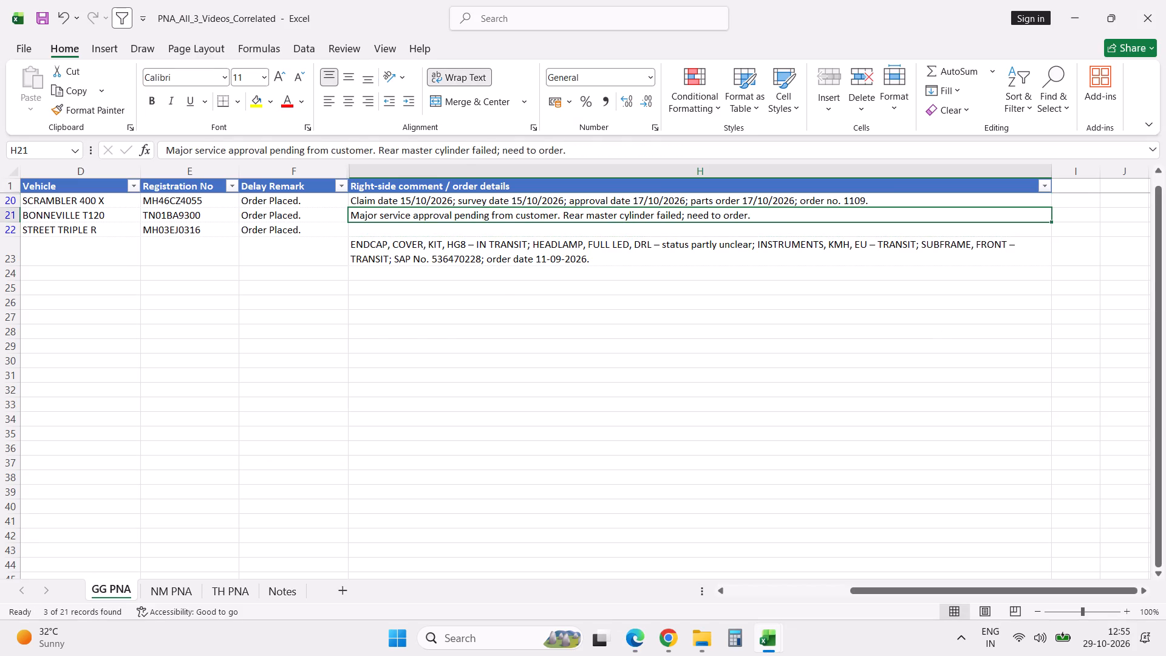
# Check the 9/9/2026 job card in Power BI and move the ENDCAP, COVER, KIT order details to the STREET TRIPLE R row in Excel.
pyautogui.hotkey('alt', 'Tab')
pyautogui.click(496, 303)
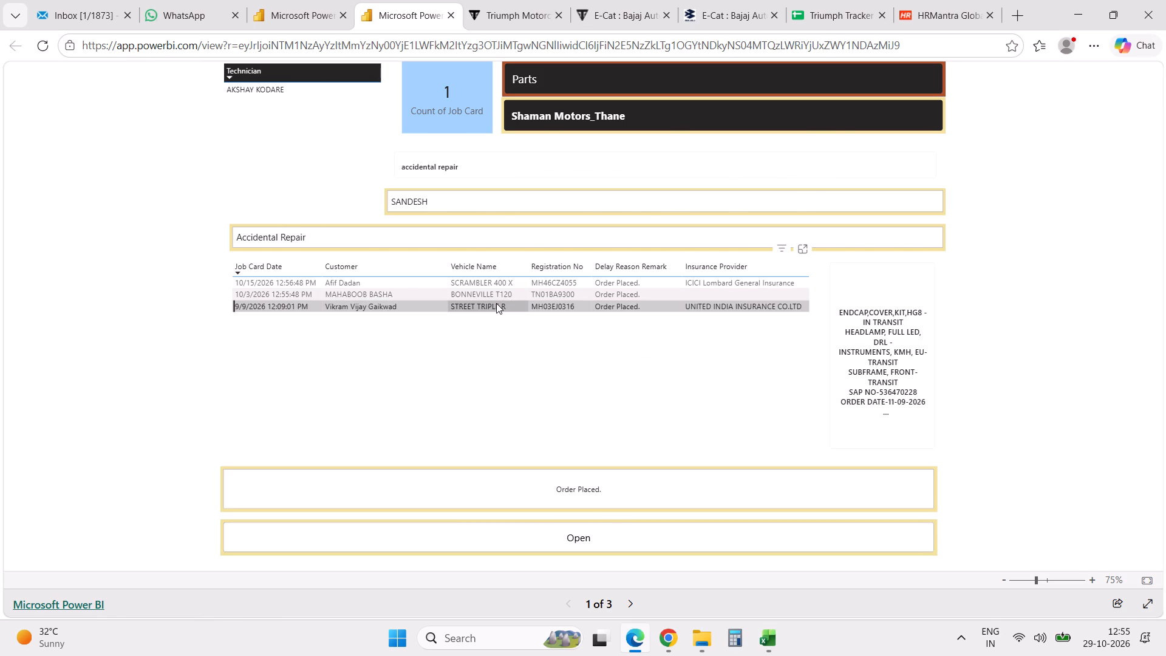
pyautogui.hotkey('alt', 'Tab')
pyautogui.click(491, 258)
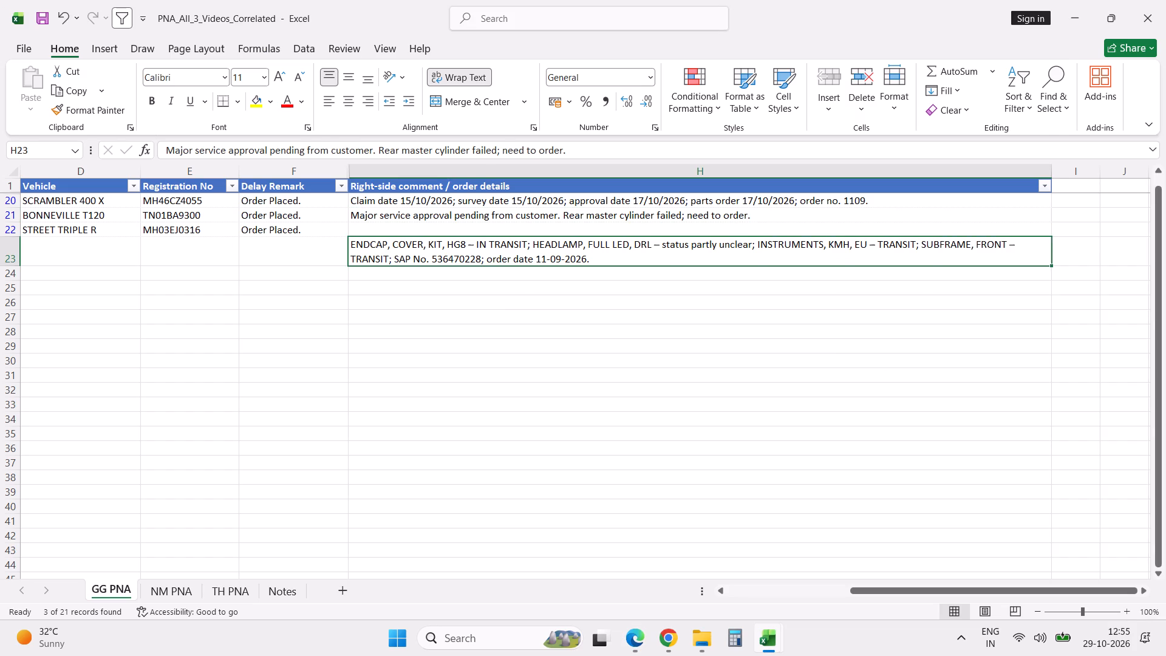
pyautogui.hotkey('ctrl', 'x')
pyautogui.press('Up')
pyautogui.press('Return')
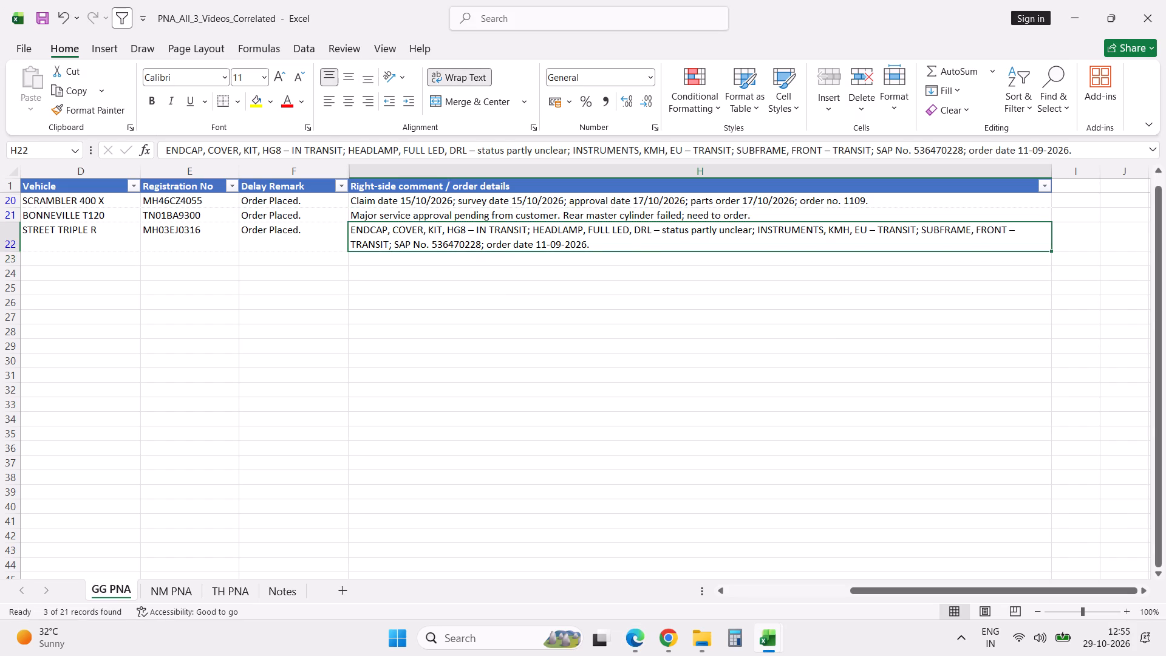
# Save the workbook with the corrected Thane comments.
pyautogui.click(491, 258)
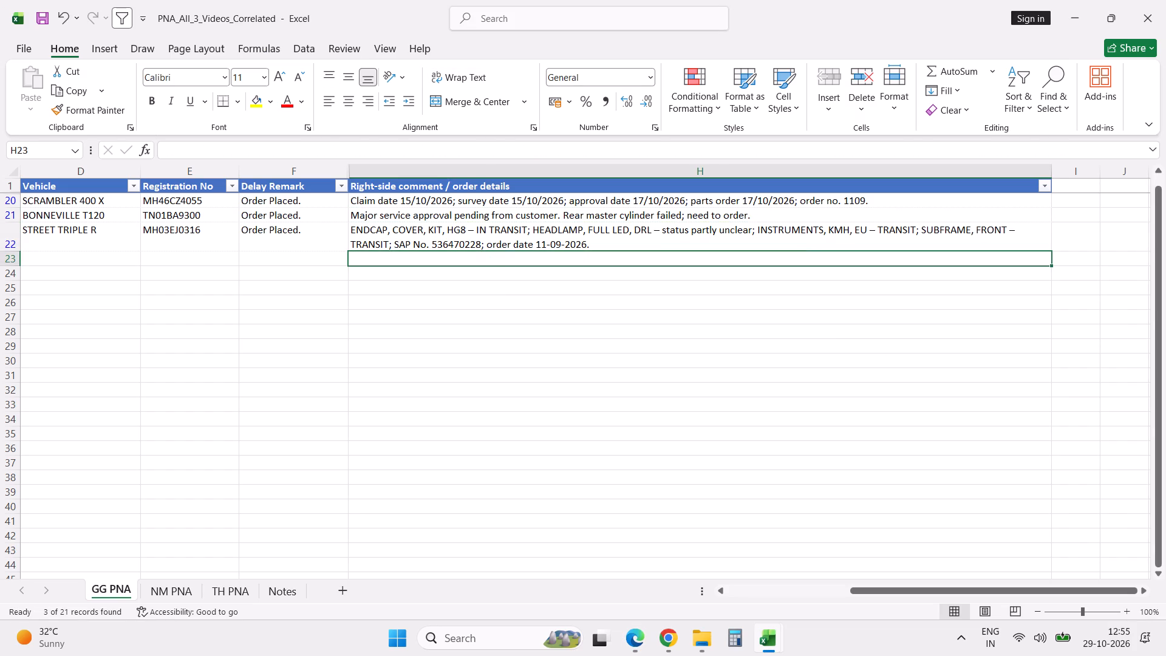
pyautogui.hotkey('ctrl', 's')
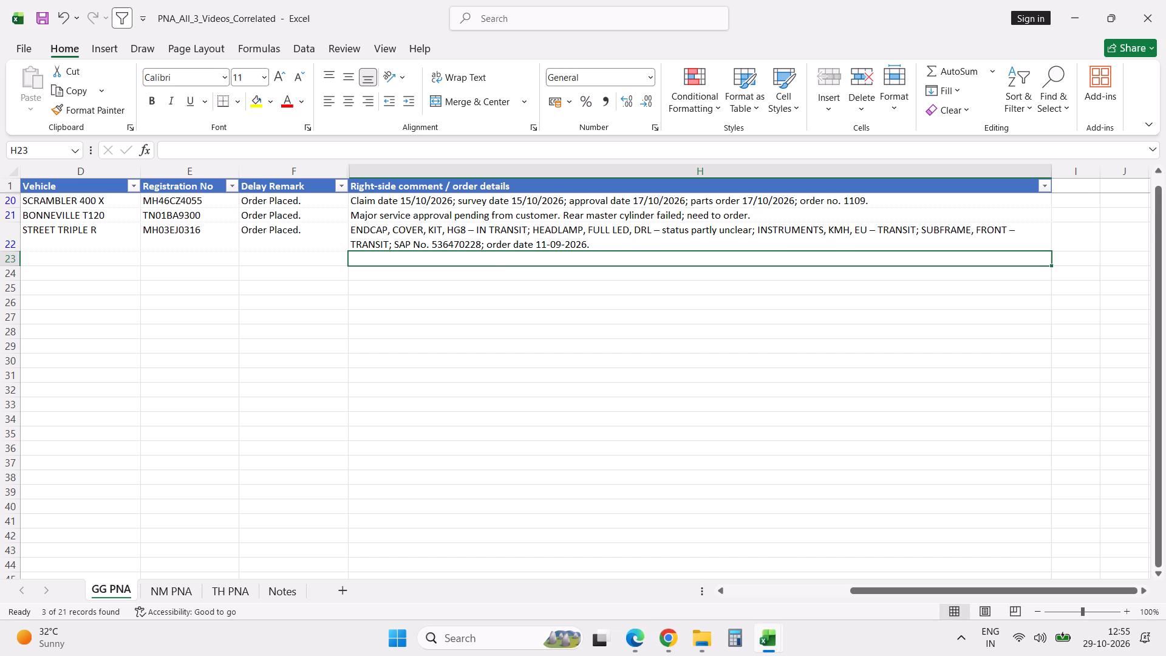
# Set the Location filter to include all locations: Goregaon, Navi Mumbai and Thane.
pyautogui.press('Left')
pyautogui.press('Left')
pyautogui.press('Left')
pyautogui.press('Left')
pyautogui.press('Left')
pyautogui.press('Left')
pyautogui.press('Left')
pyautogui.press('Left')
pyautogui.press('Left')
pyautogui.press('Left')
pyautogui.press('Left')
pyautogui.press('Left')
pyautogui.press('Left')
pyautogui.press('Left')
pyautogui.press('Left')
pyautogui.press('Left')
pyautogui.press('Left')
pyautogui.press('Left')
pyautogui.press('Left')
pyautogui.press('Left')
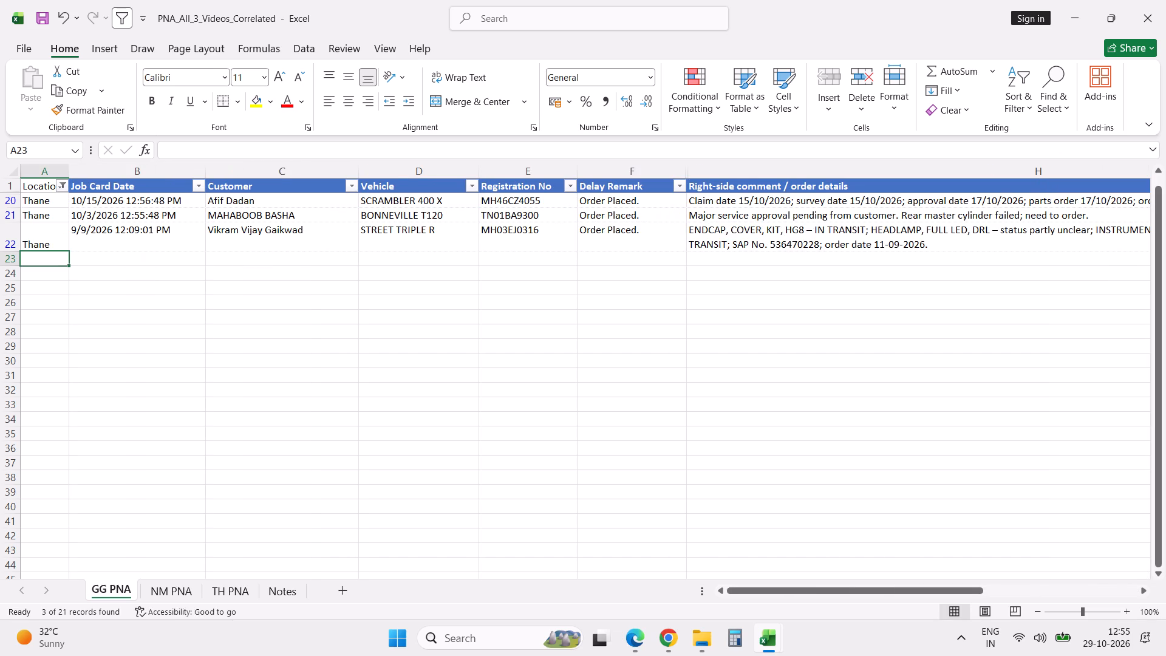
pyautogui.press('Escape')
pyautogui.click(58, 188)
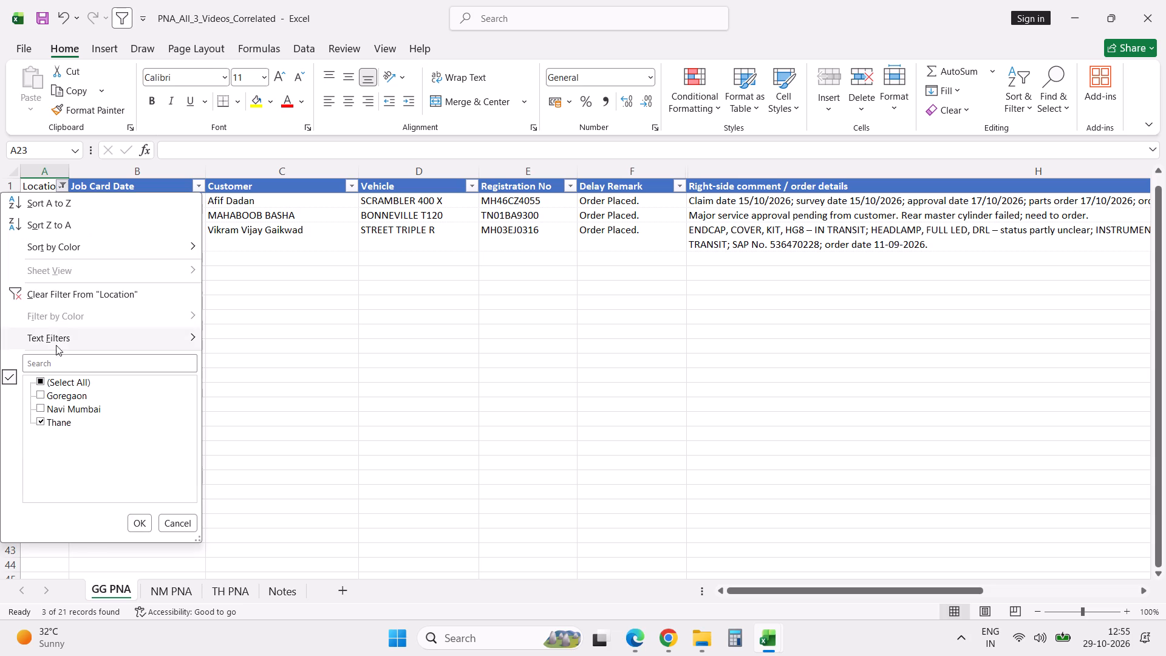
pyautogui.click(64, 382)
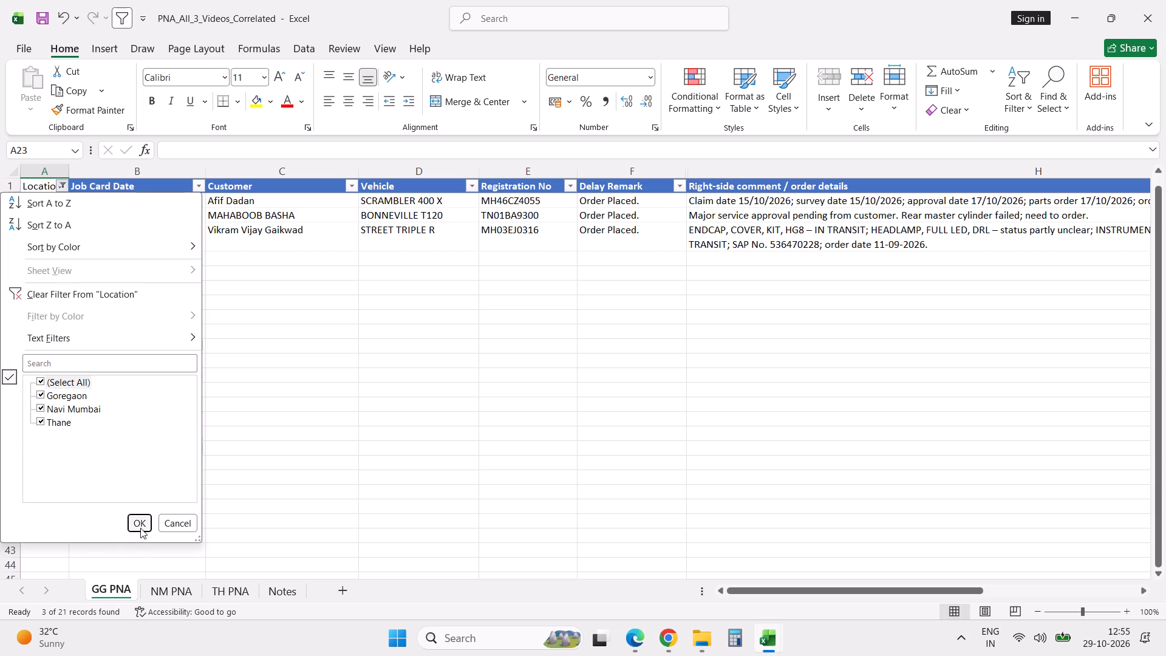
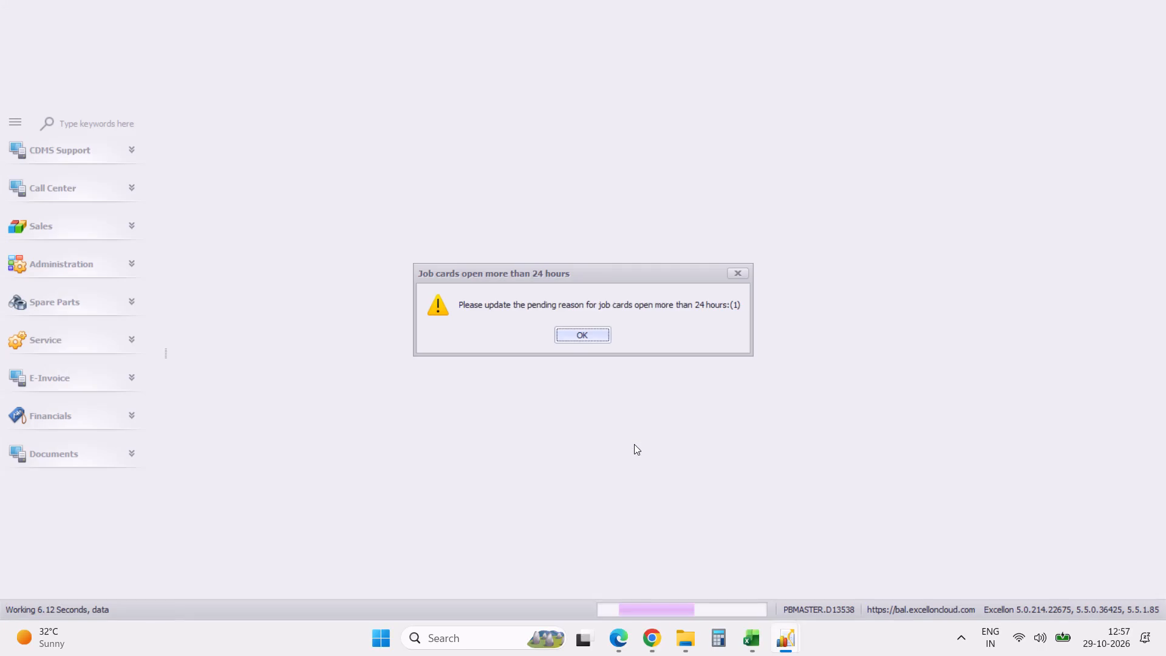
# Dismiss the open job cards notice in Excellon and open the spare parts procurement Purchase Order Statement report.
pyautogui.click(600, 339)
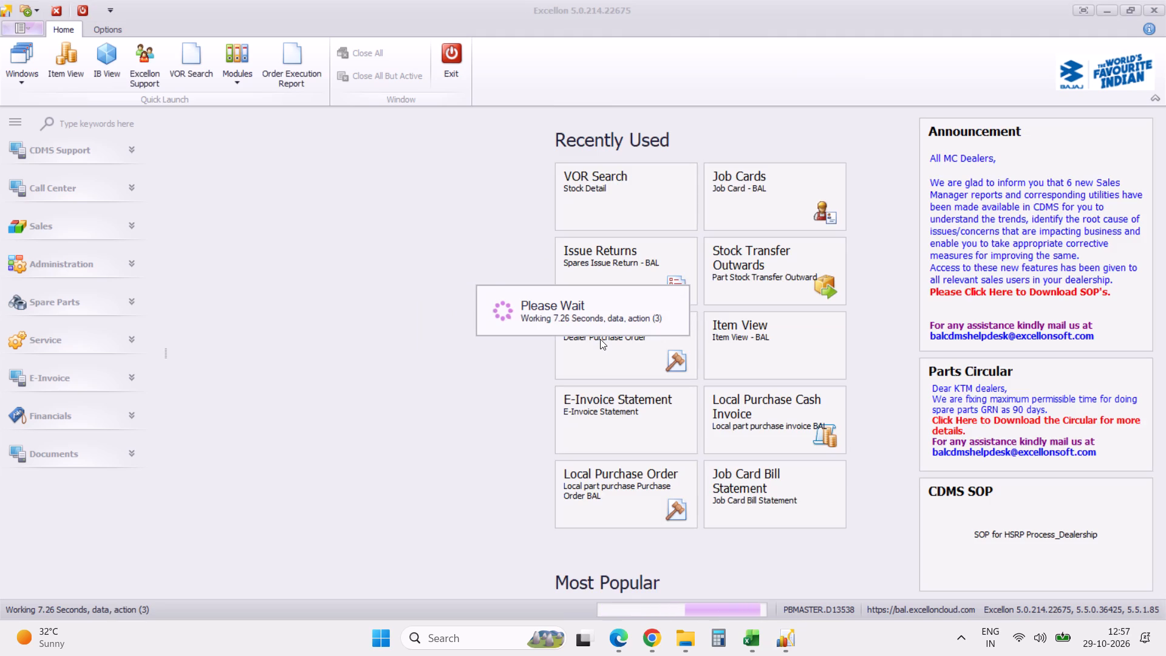
pyautogui.click(132, 301)
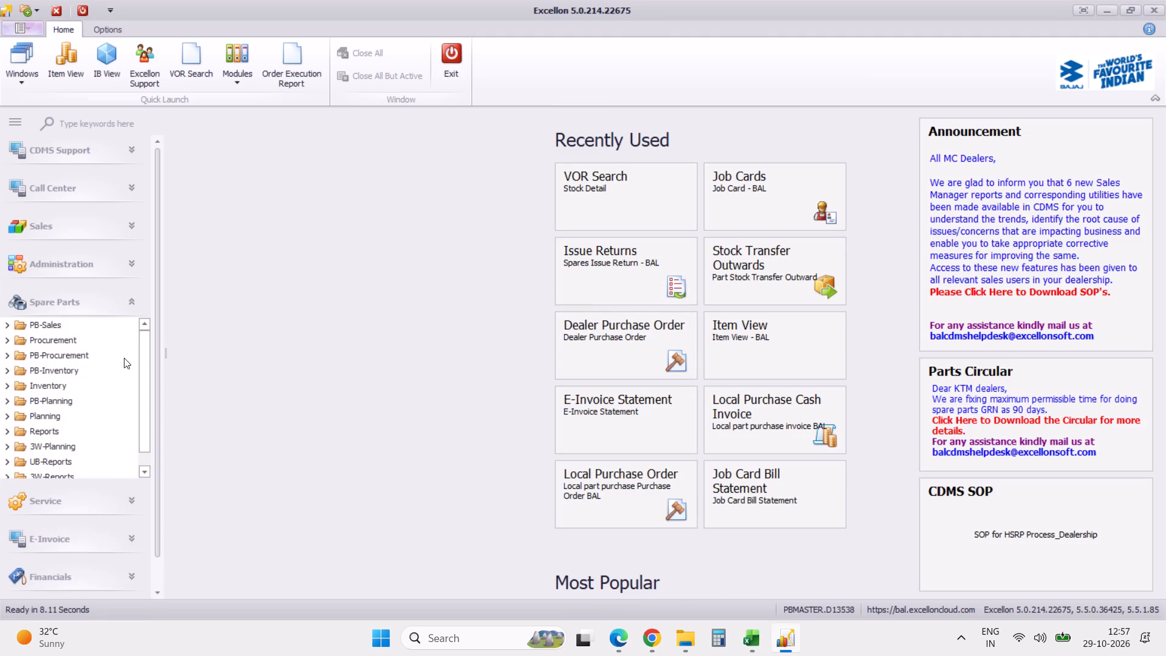
pyautogui.click(6, 432)
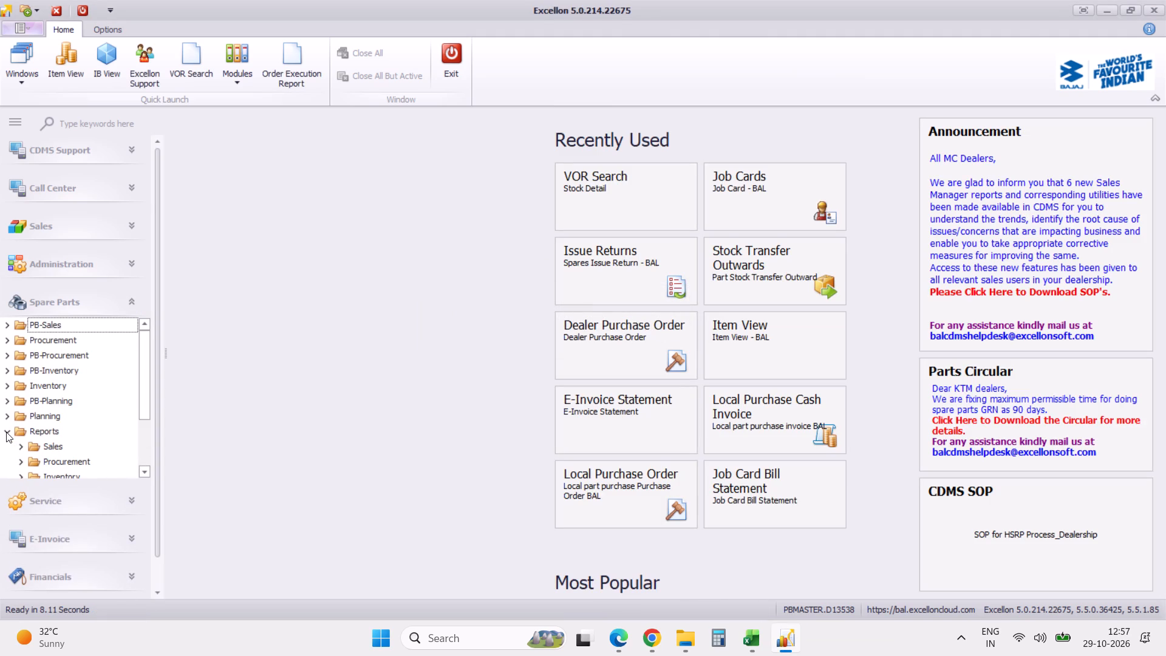
pyautogui.click(21, 462)
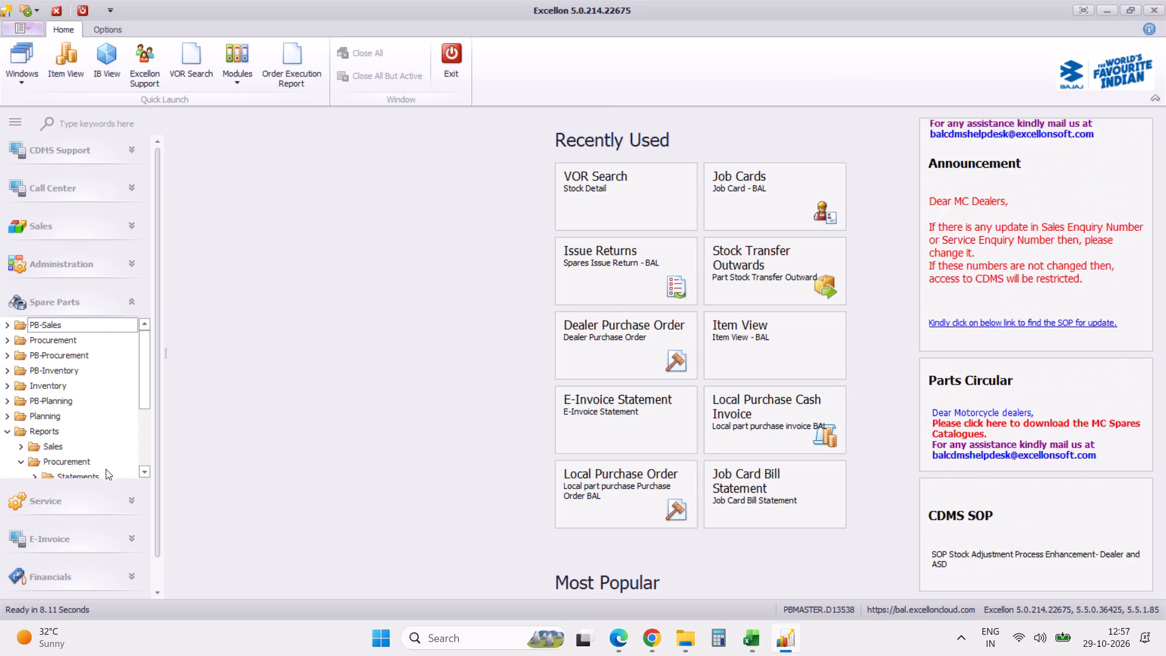
pyautogui.tripleClick(147, 474)
pyautogui.click(147, 474)
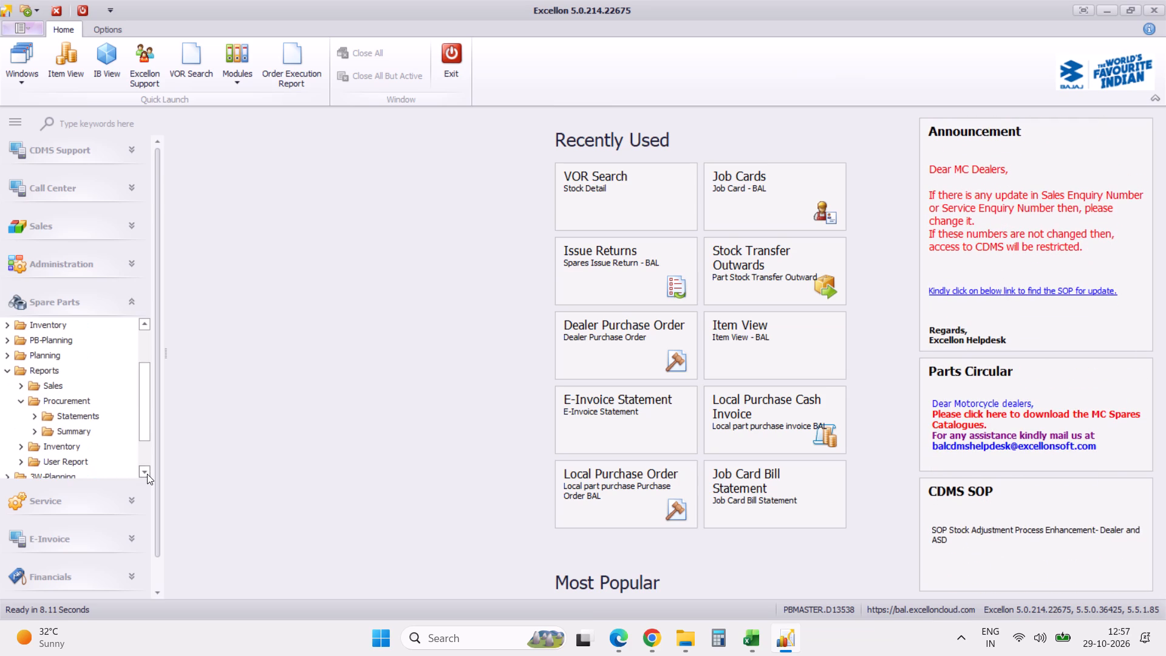
pyautogui.click(33, 417)
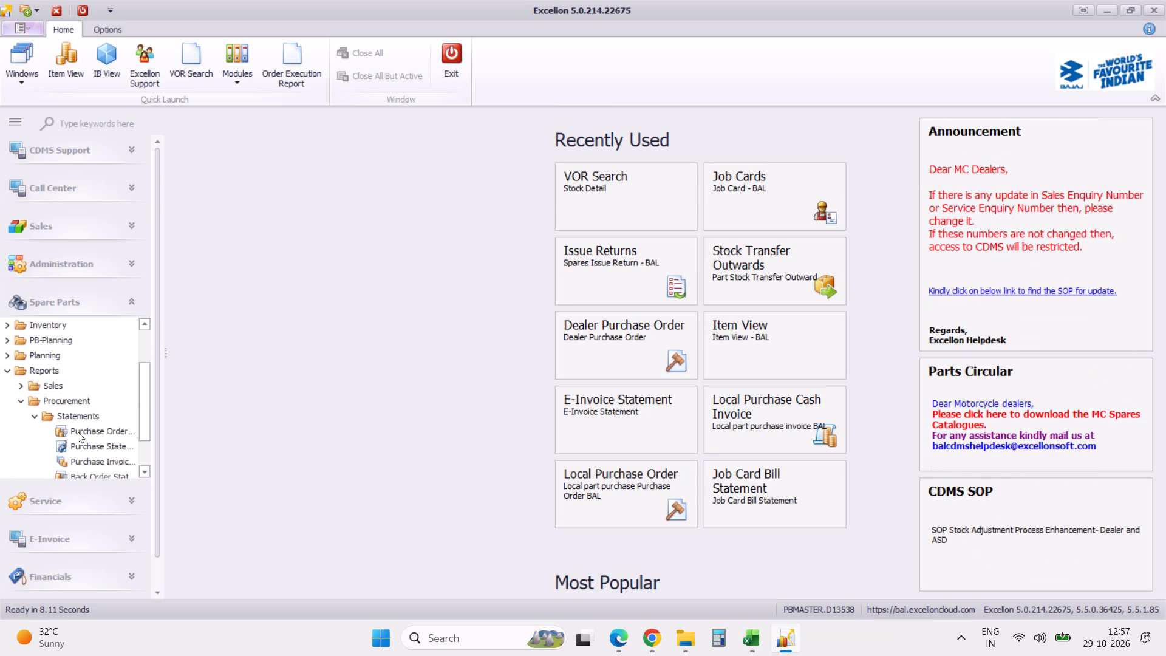
pyautogui.click(91, 431)
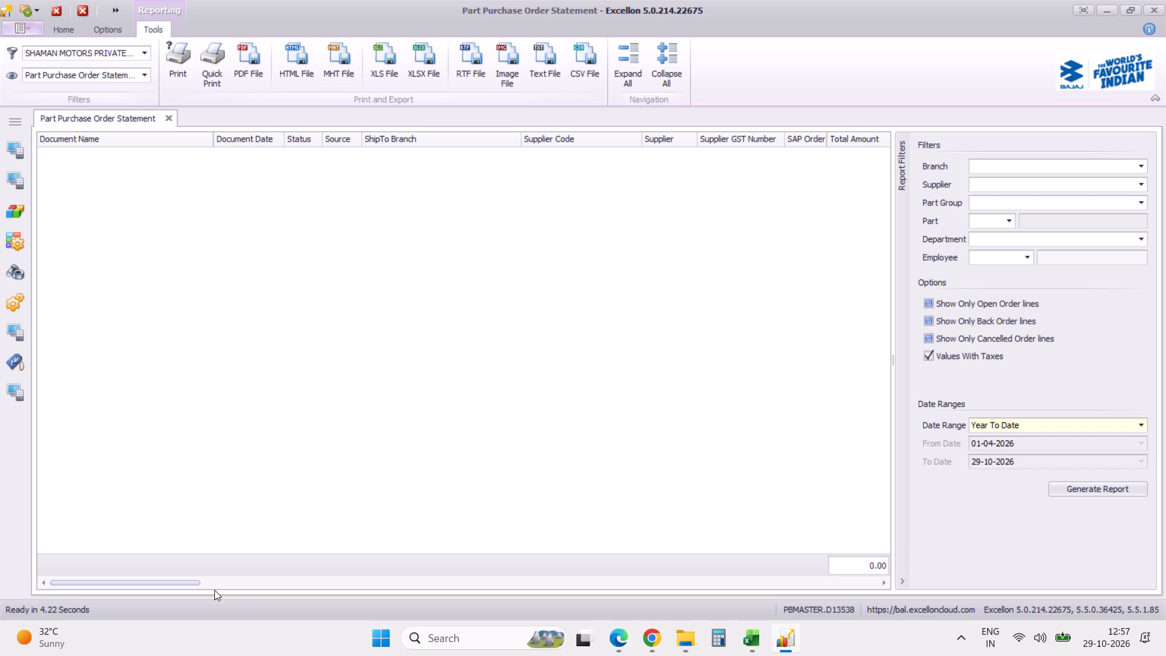
# Generate the Part Purchase Order Statement for a custom date range from 01-08-2026 to 29-10-2026.
pyautogui.click(1143, 428)
pyautogui.click(972, 511)
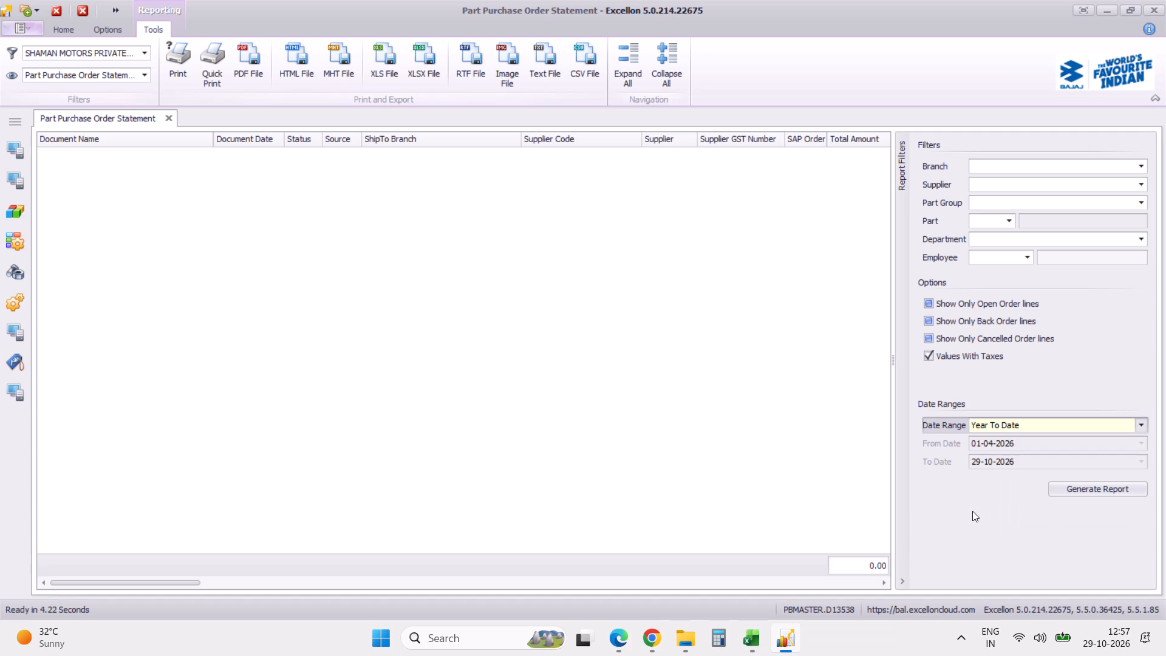
pyautogui.click(1091, 490)
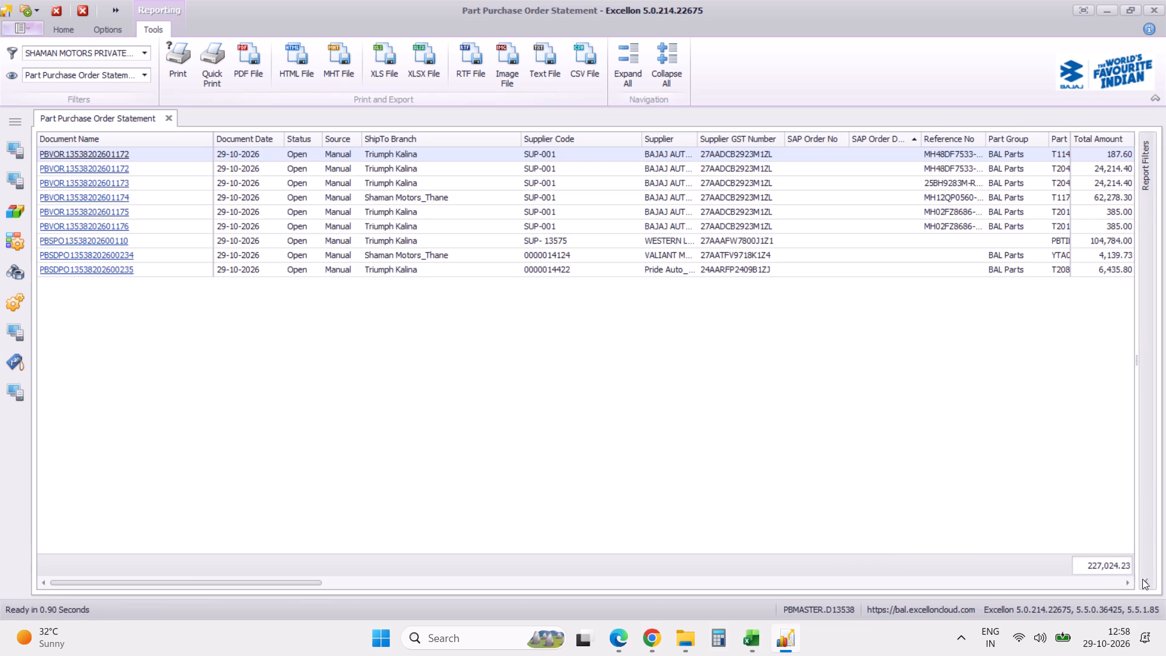
pyautogui.click(1147, 579)
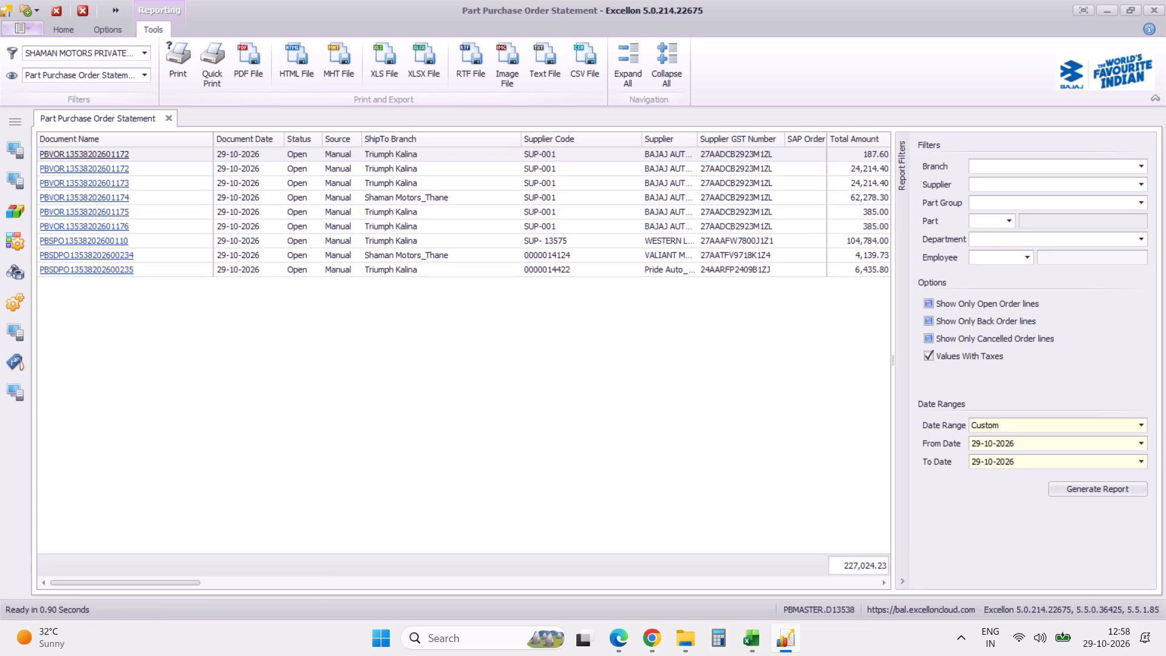
pyautogui.click(975, 445)
pyautogui.write('010')
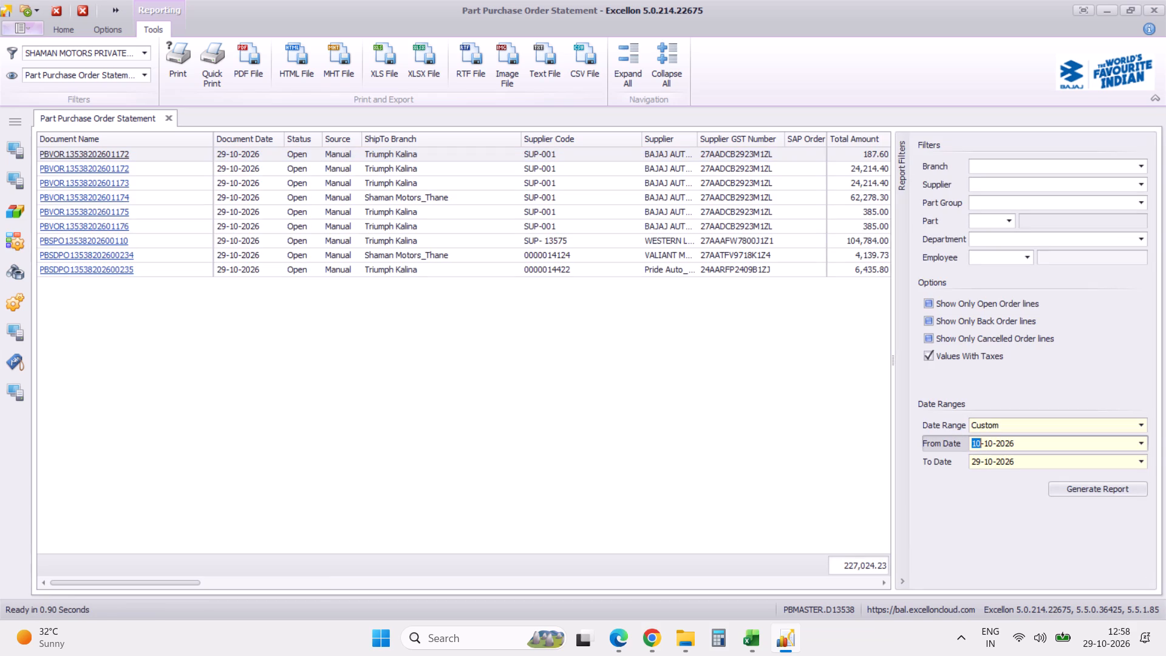
pyautogui.write('01')
pyautogui.press('Right')
pyautogui.press('Down')
pyautogui.press('Down')
pyautogui.click(1109, 487)
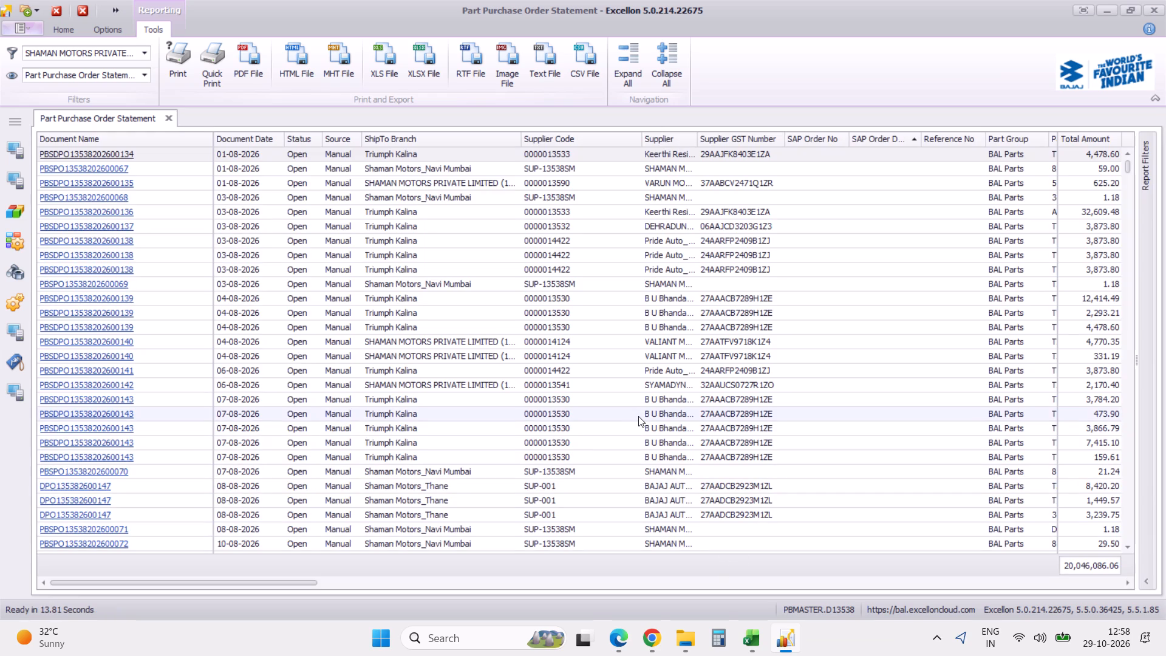
# Look through the generated purchase order lines, checking the document dates, branches, reference numbers, parts and quantity columns.
pyautogui.hscroll(-20, 638, 416)
pyautogui.hscroll(-12, 638, 416)
pyautogui.hscroll(20, 638, 416)
pyautogui.hscroll(7, 638, 416)
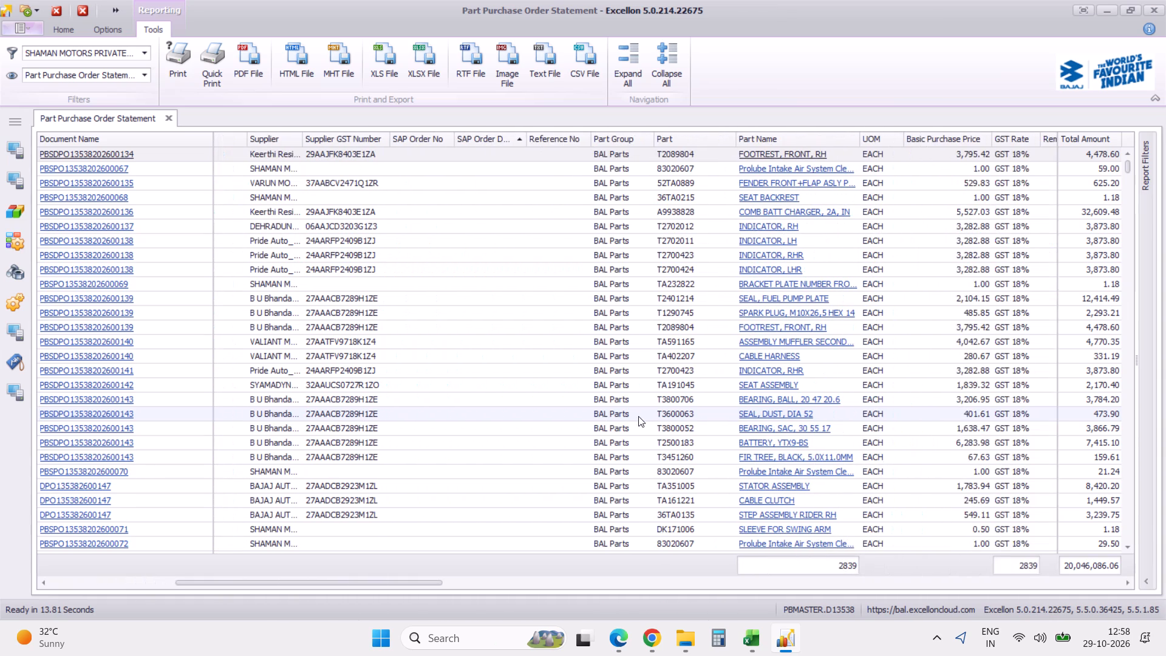
pyautogui.keyDown('ctrl'); pyautogui.scroll(-1, 638, 416); pyautogui.keyUp('ctrl')
pyautogui.hscroll(-20, 638, 416)
pyautogui.hscroll(-1, 638, 416)
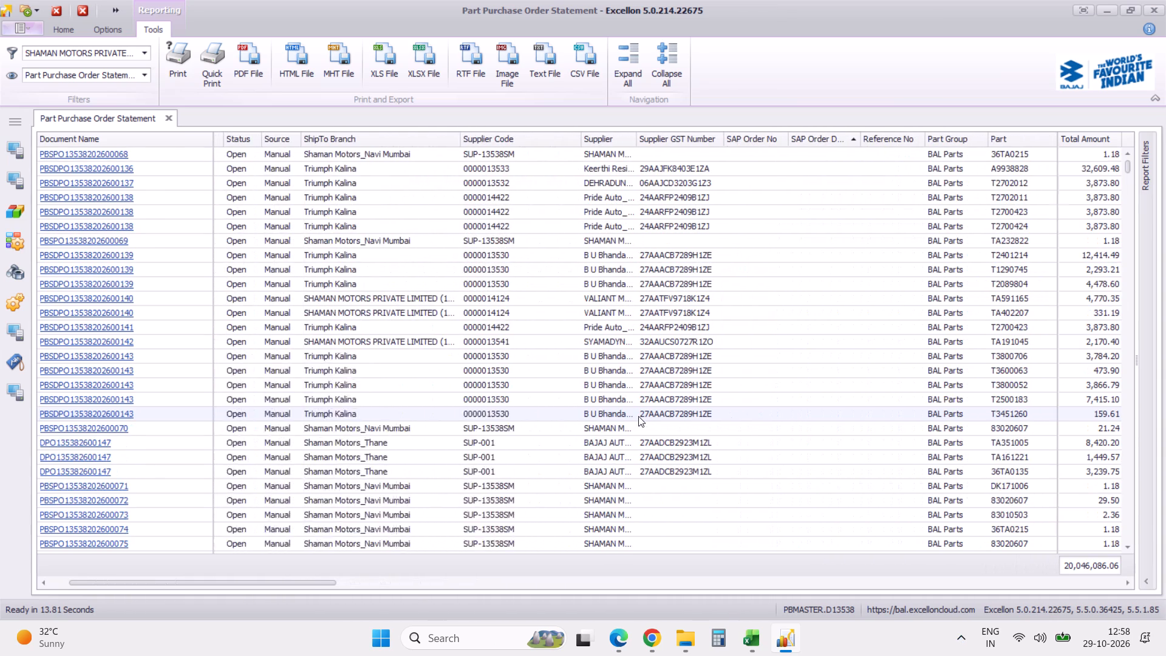
pyautogui.hscroll(-10, 638, 416)
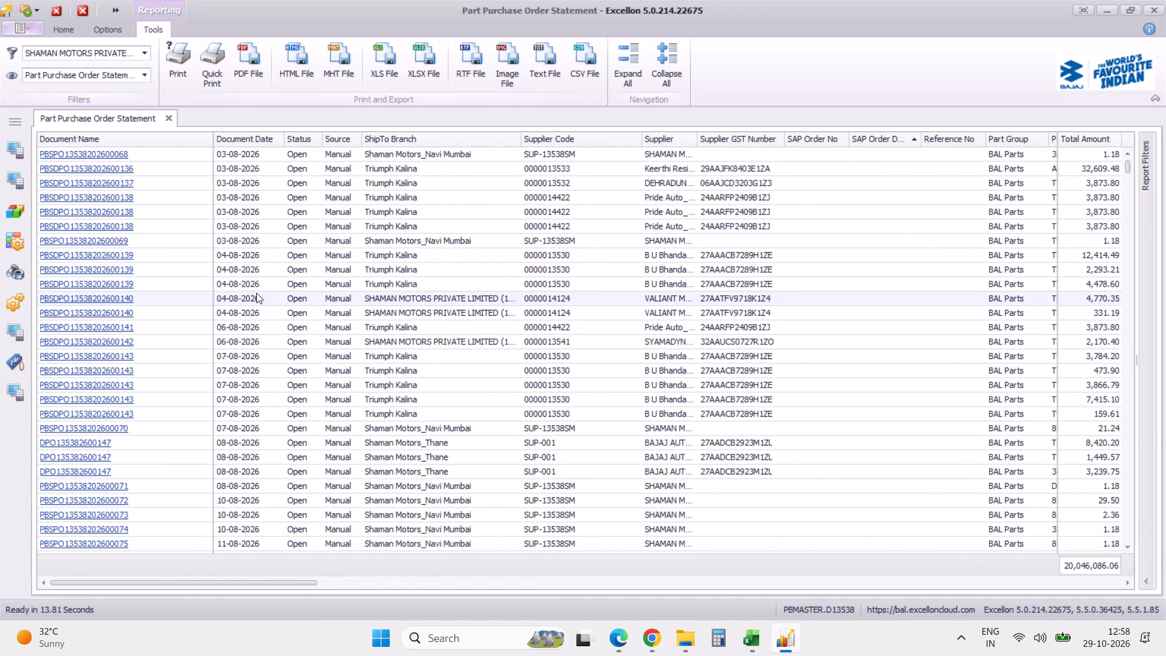
pyautogui.hscroll(20, 256, 293)
pyautogui.hscroll(17, 256, 293)
pyautogui.hscroll(6, 256, 293)
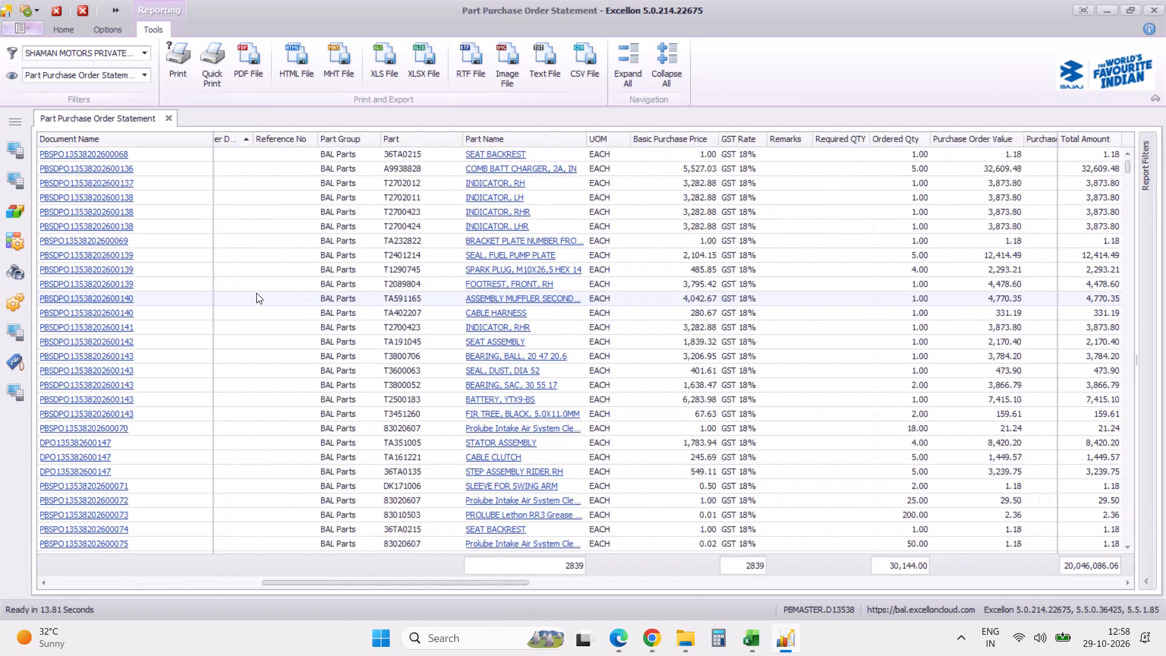
pyautogui.hscroll(20, 256, 293)
pyautogui.hscroll(17, 256, 293)
pyautogui.hscroll(-20, 256, 293)
pyautogui.hscroll(-1, 256, 293)
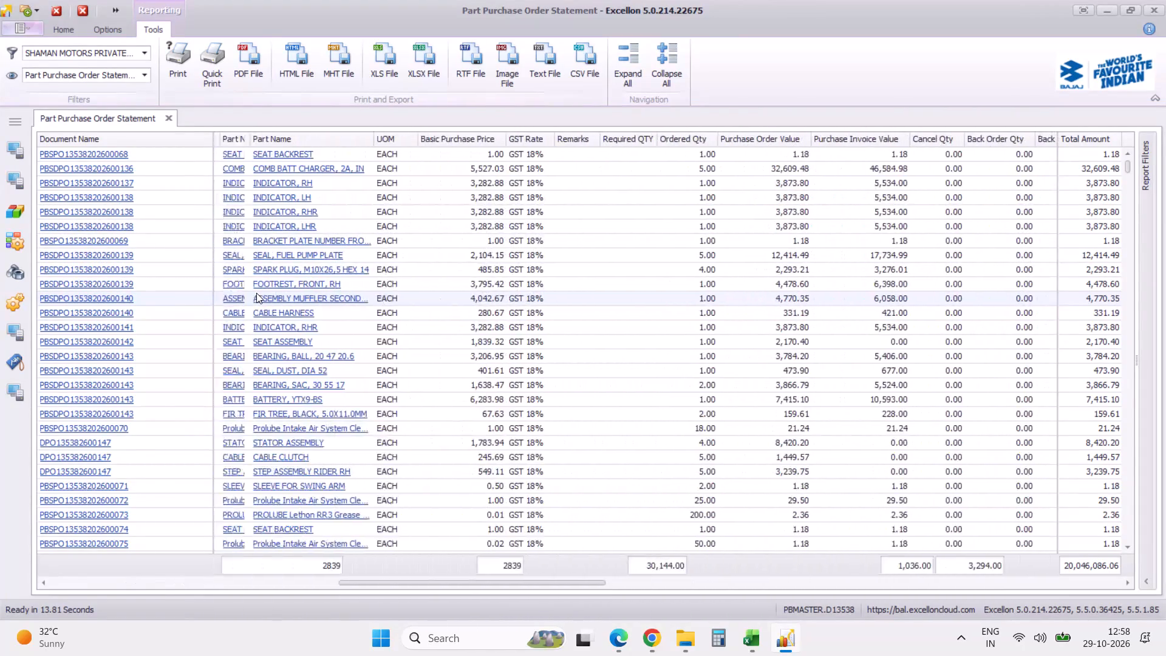
pyautogui.hscroll(-20, 256, 293)
pyautogui.hscroll(-20, 256, 293)
pyautogui.hscroll(-20, 256, 293)
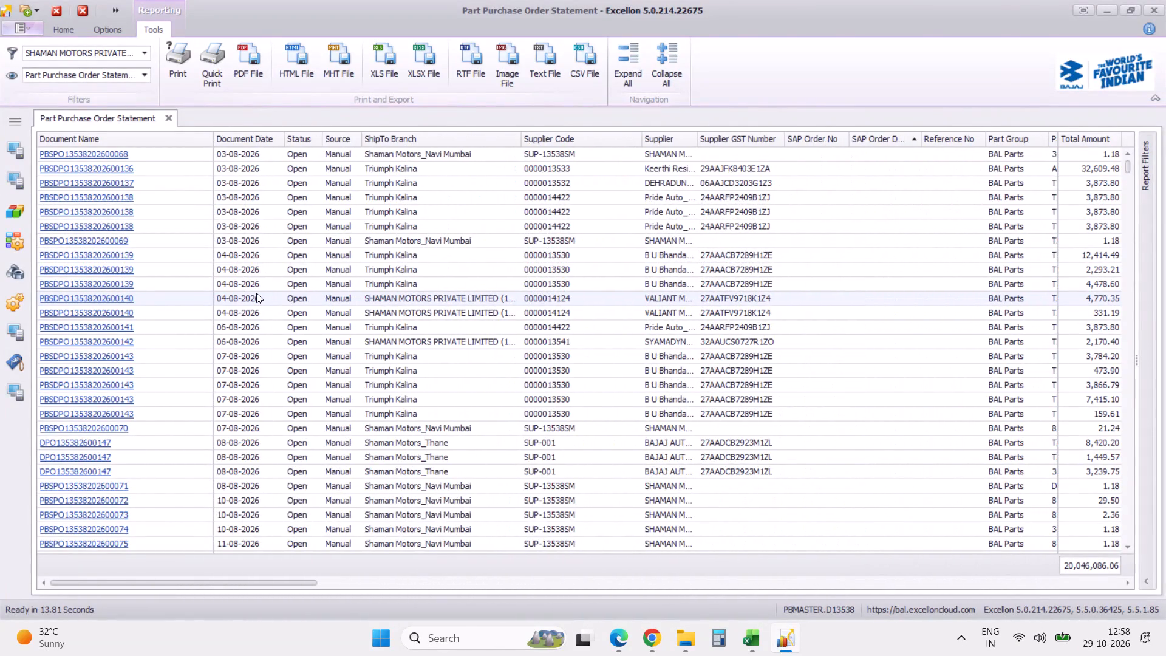
pyautogui.hscroll(-20, 256, 293)
pyautogui.hscroll(-18, 256, 293)
pyautogui.scroll(-20, 256, 293)
pyautogui.scroll(-10, 256, 293)
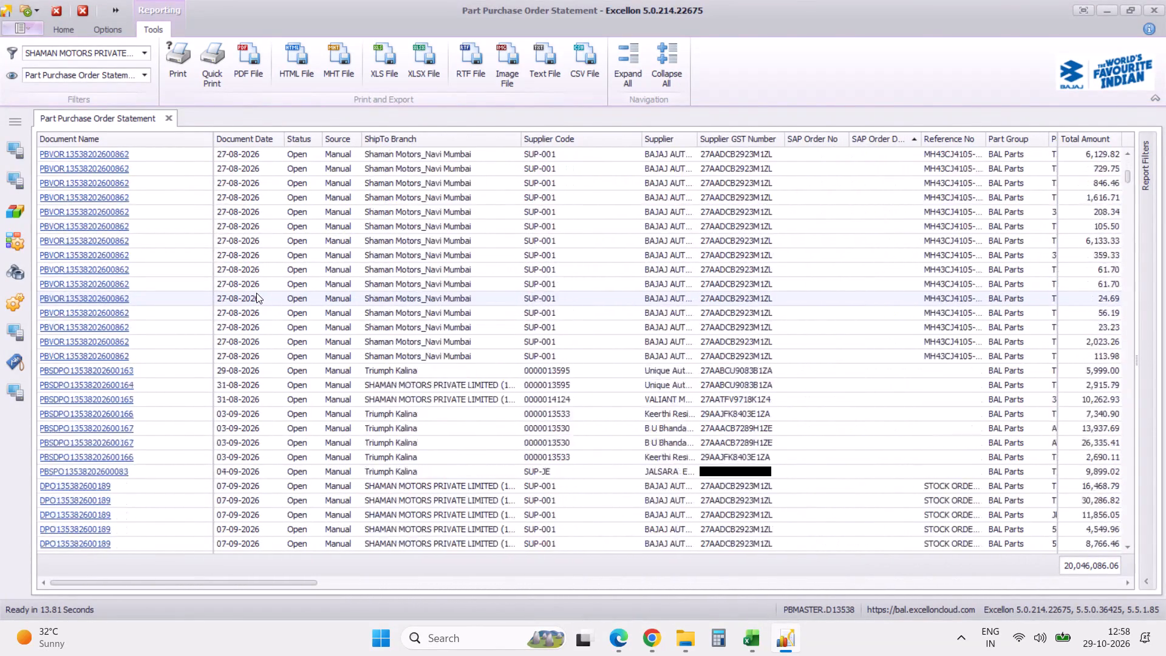
pyautogui.scroll(-15, 256, 293)
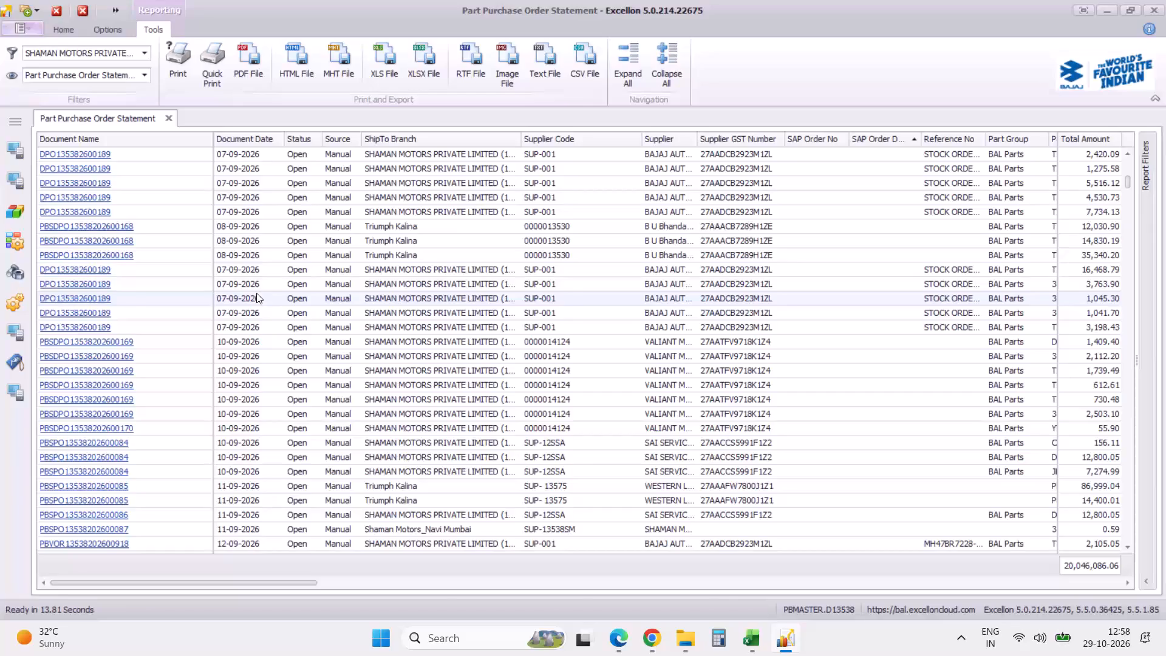
pyautogui.scroll(-16, 256, 293)
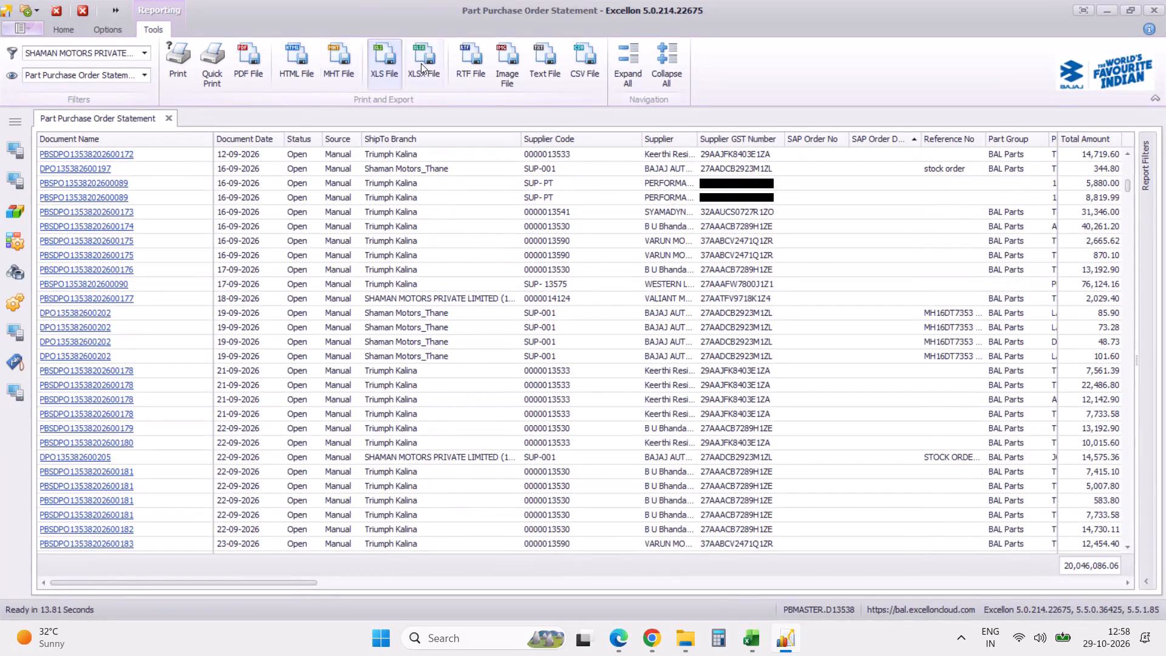
# Start an XLSX export of the statement as a single file with hyperlink export turned off.
pyautogui.click(424, 63)
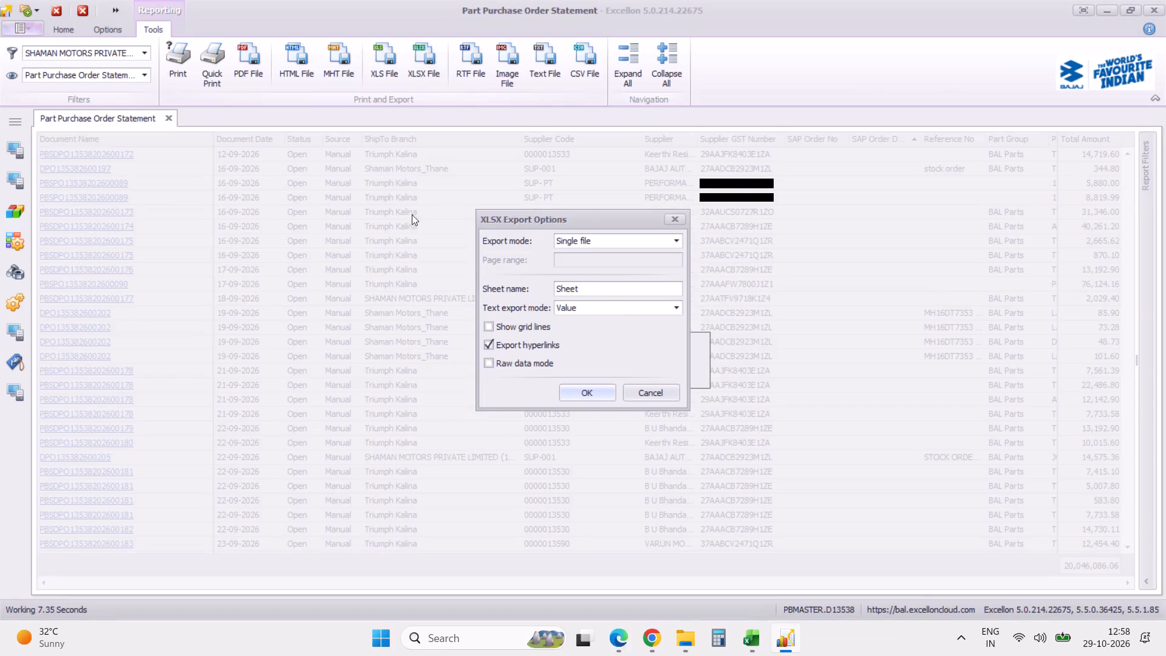
pyautogui.click(489, 347)
pyautogui.click(600, 394)
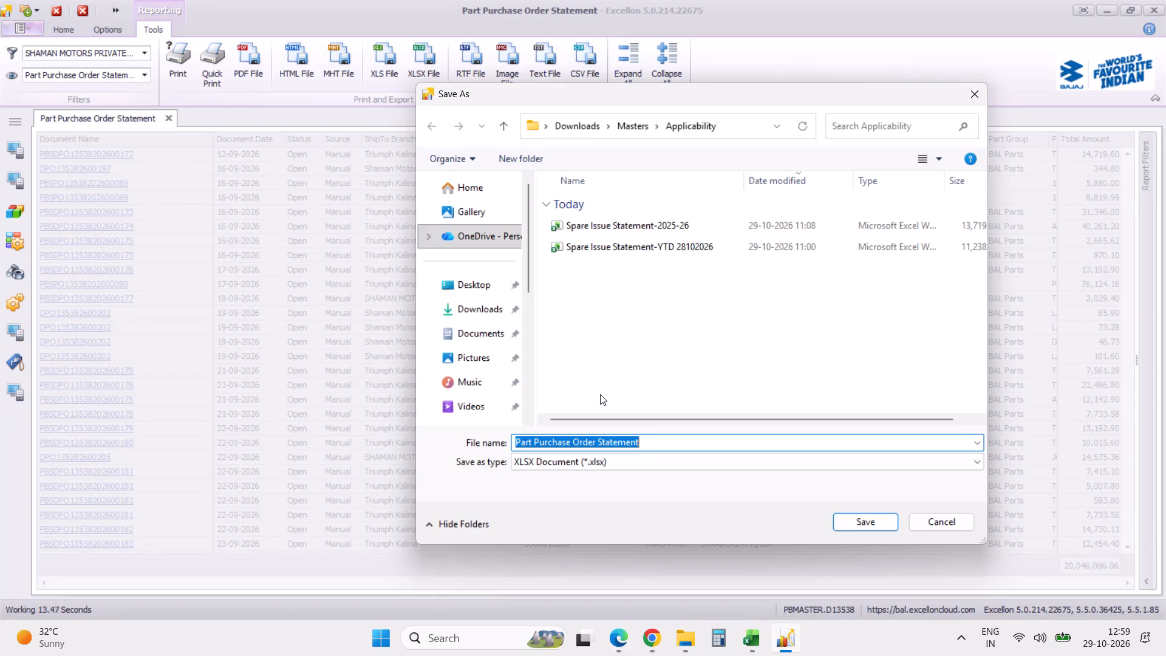
pyautogui.click(672, 442)
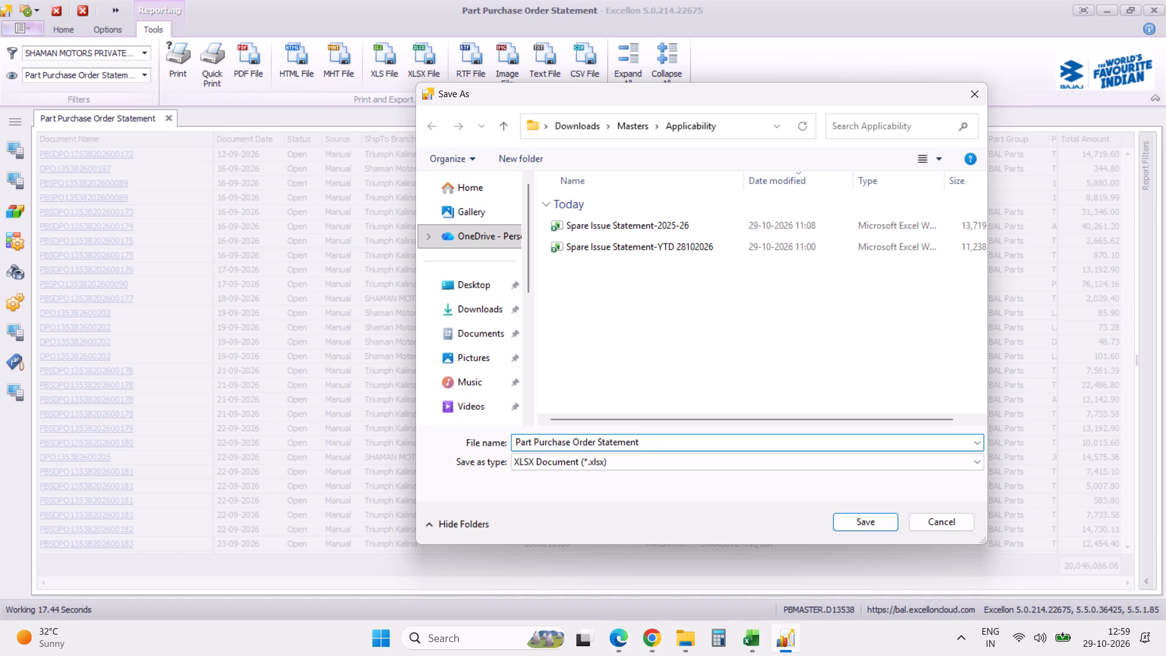
pyautogui.click(466, 310)
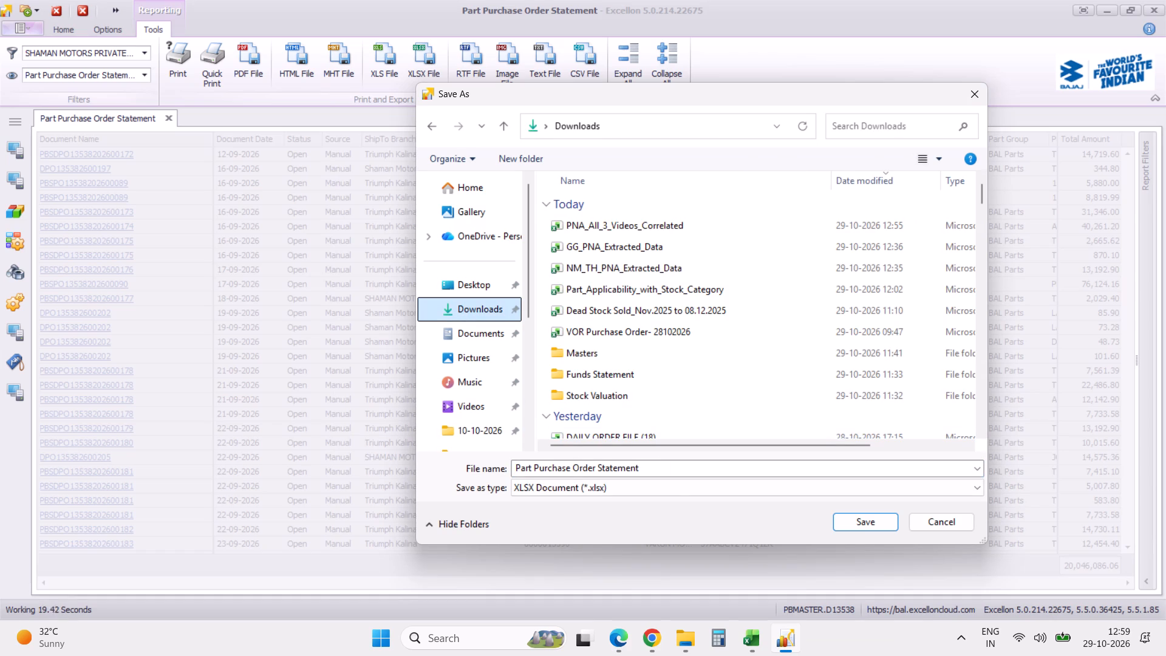
pyautogui.click(675, 466)
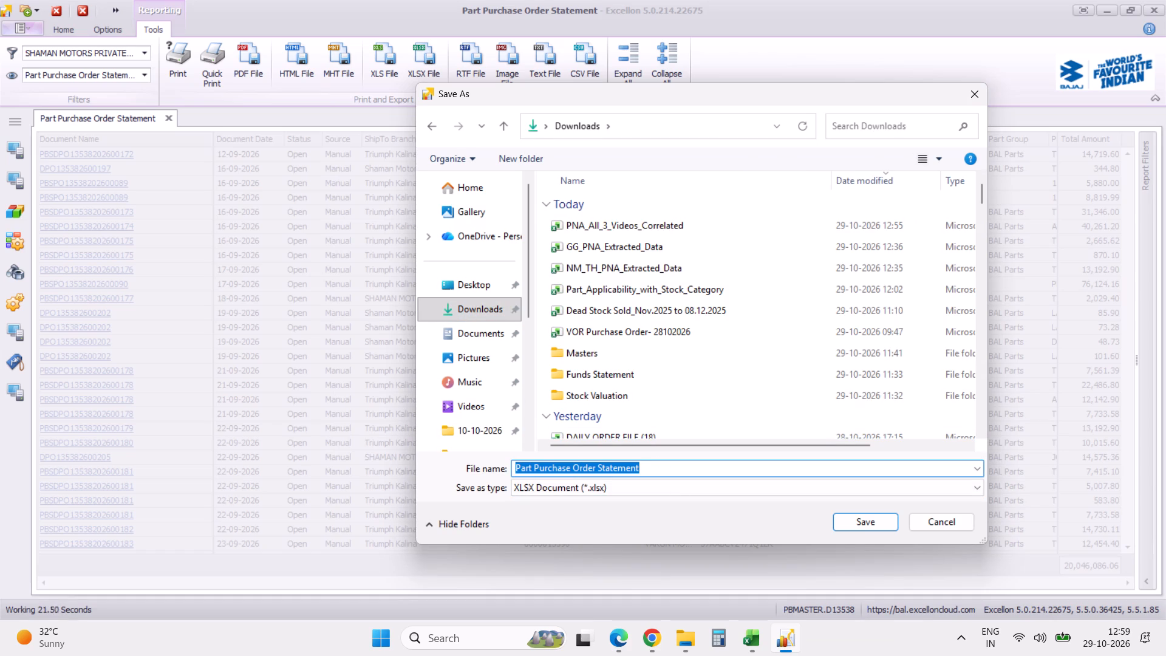
pyautogui.press('Right')
pyautogui.press('-')
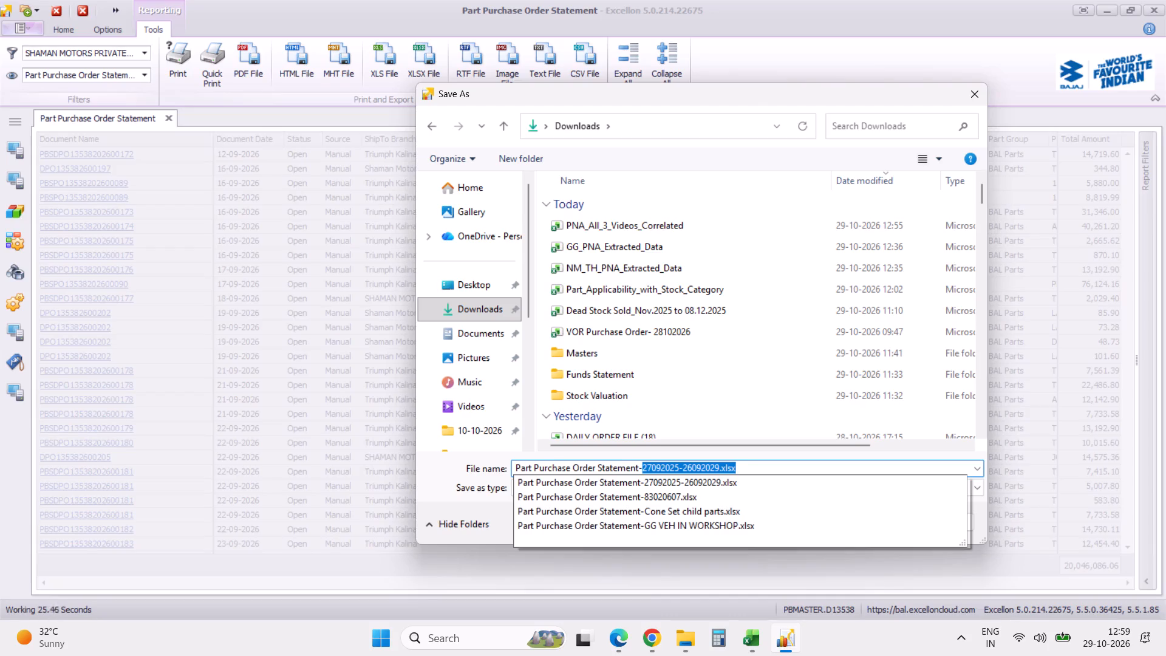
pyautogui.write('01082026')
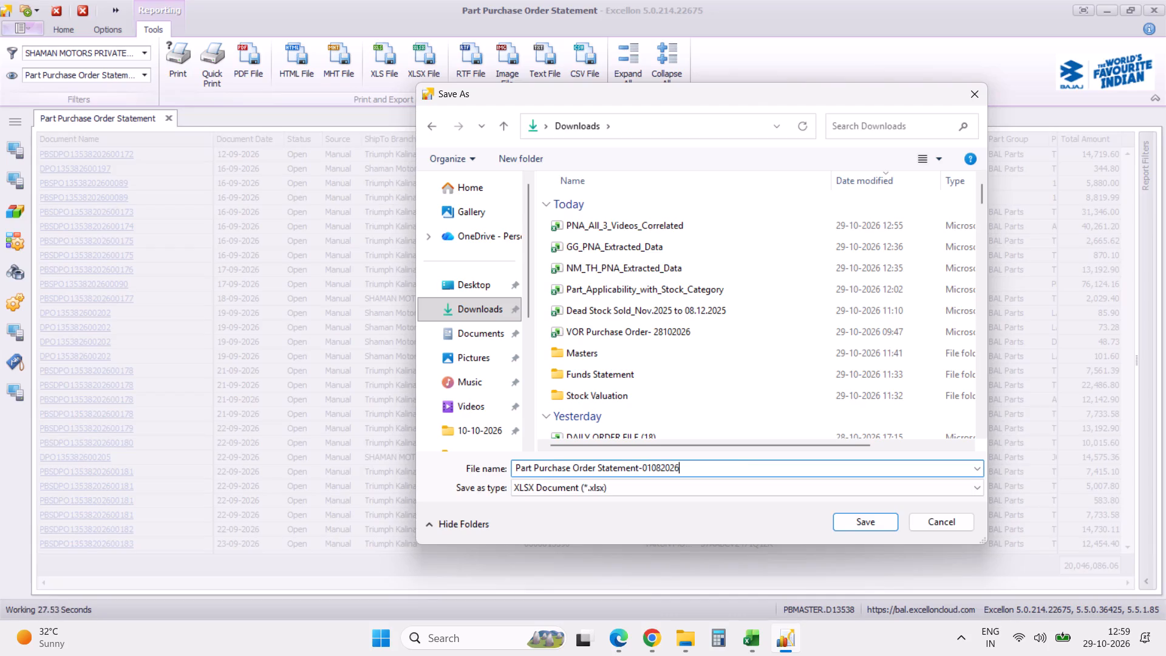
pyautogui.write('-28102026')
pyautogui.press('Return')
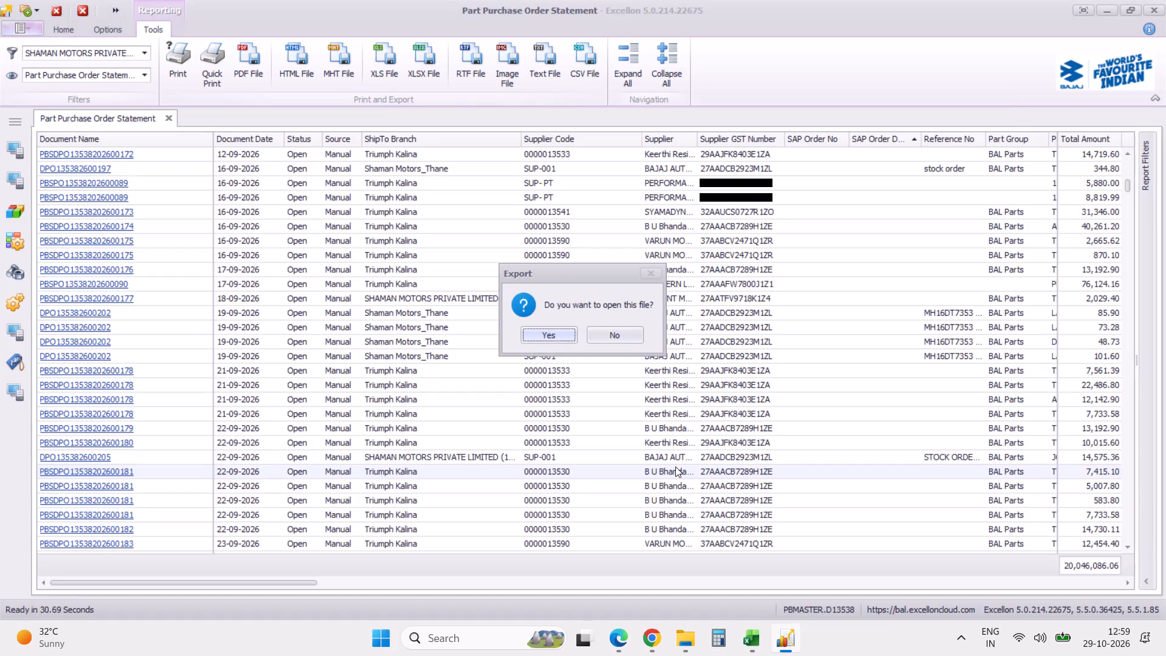
pyautogui.click(564, 338)
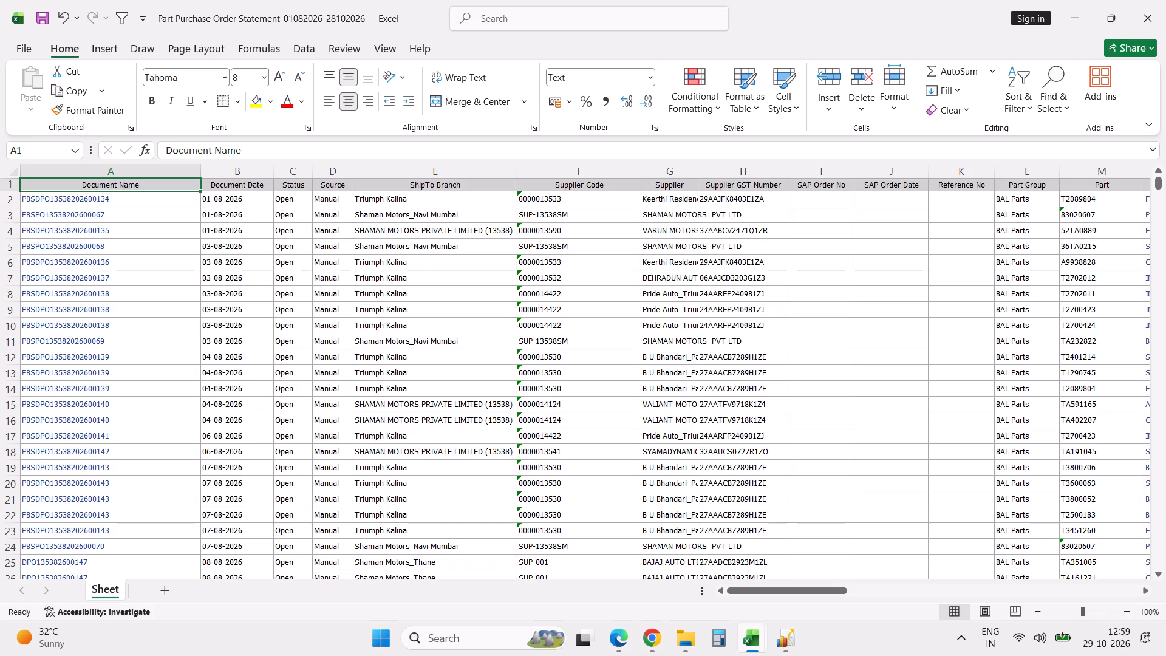
# Add column filters to the header row of the exported purchase order statement.
pyautogui.hotkey('alt', 'd')
pyautogui.write('ff')
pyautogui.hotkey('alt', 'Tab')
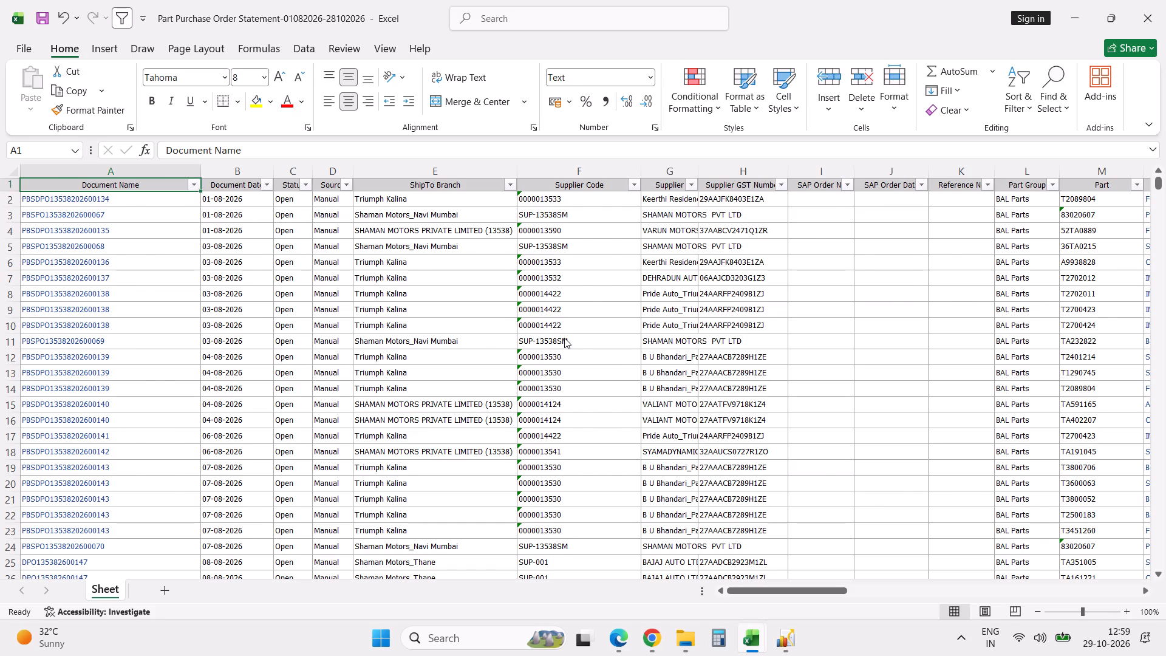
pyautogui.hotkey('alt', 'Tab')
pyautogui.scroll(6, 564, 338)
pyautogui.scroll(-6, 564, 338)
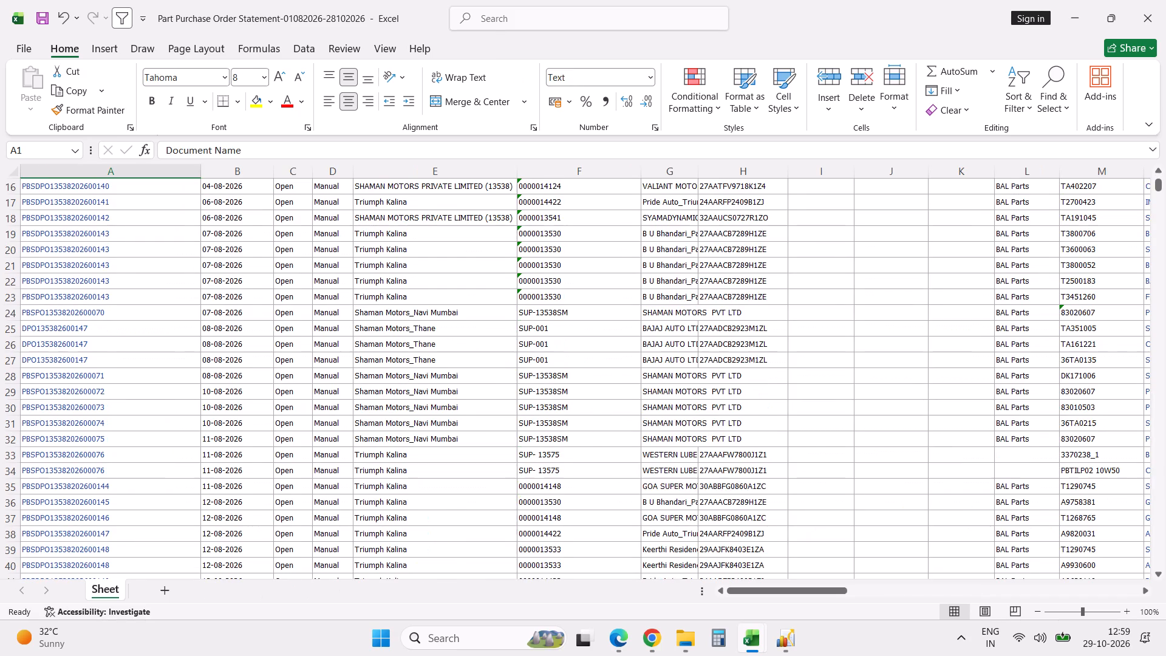
# Freeze the header row and columns A to D of the purchase order statement, using cell E2 as the split point.
pyautogui.scroll(15, 564, 338)
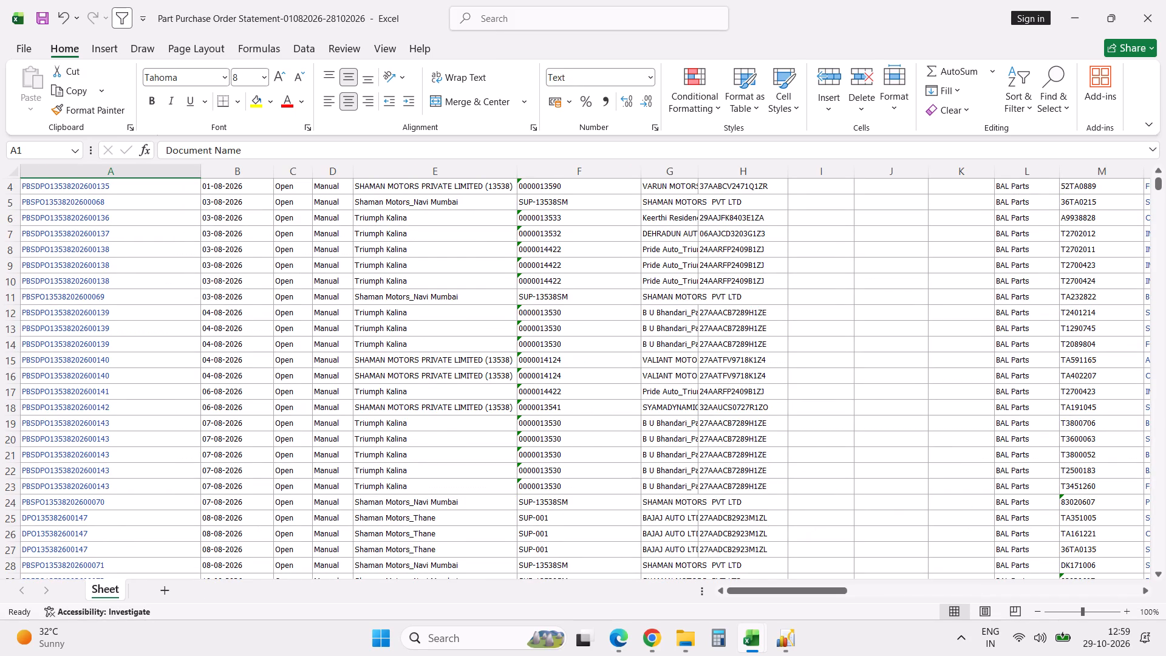
pyautogui.click(398, 202)
pyautogui.hotkey('alt', 'w')
pyautogui.write('ff')
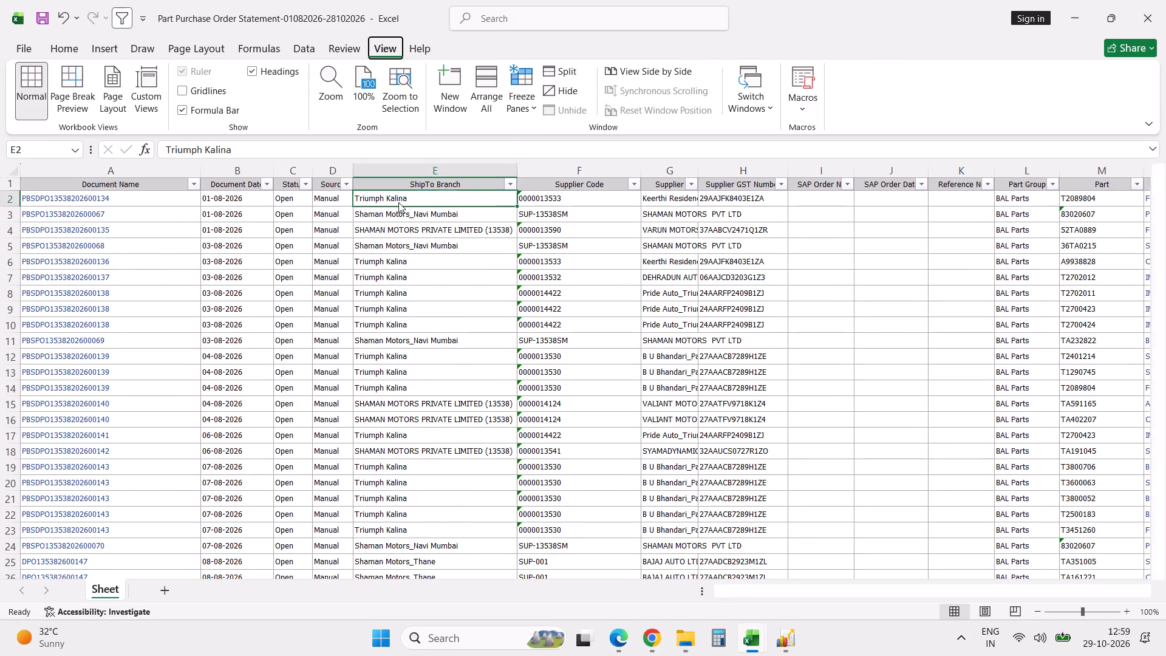
# Filter the Status column to show only Open purchase order lines.
pyautogui.click(306, 184)
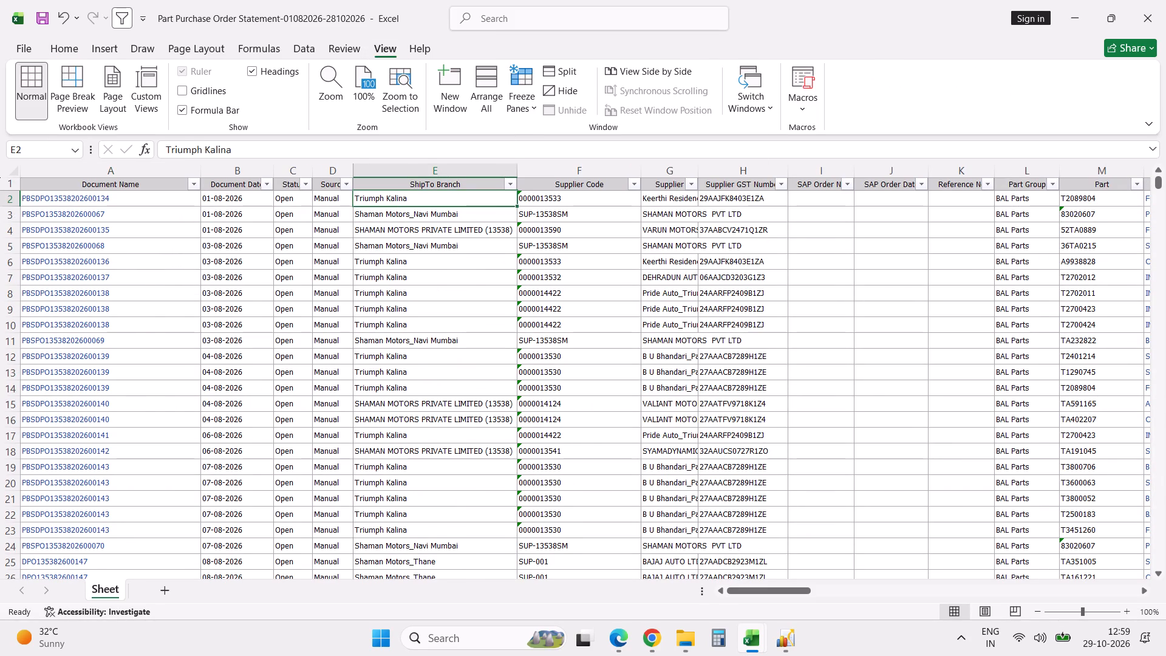
pyautogui.click(194, 377)
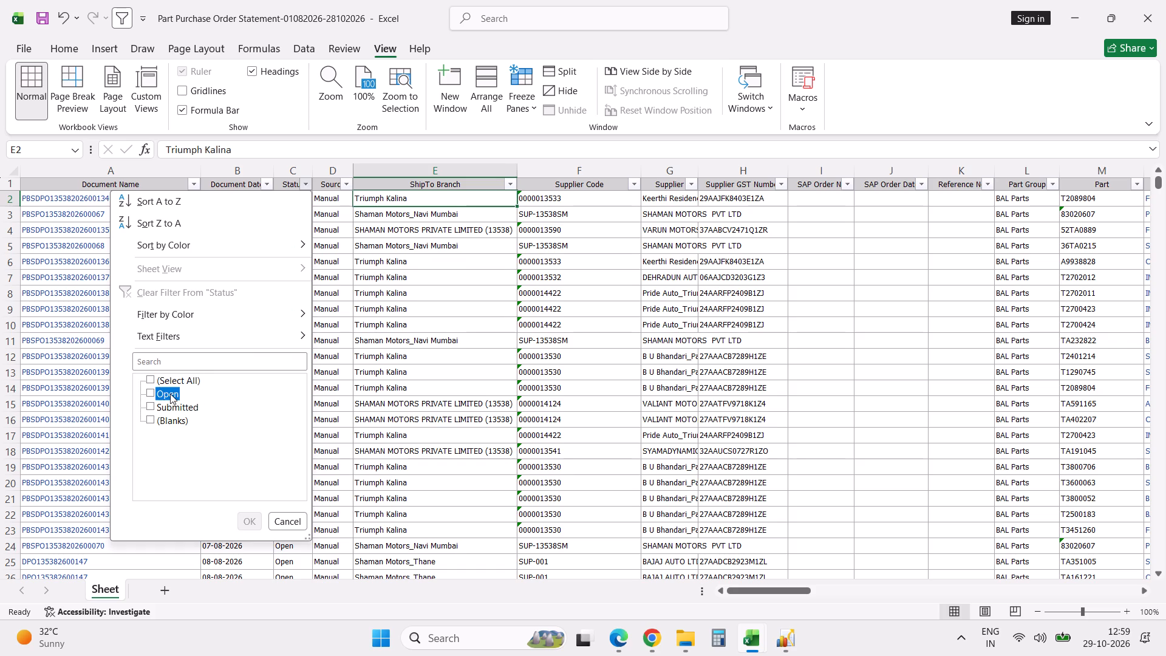
pyautogui.click(170, 394)
pyautogui.click(248, 523)
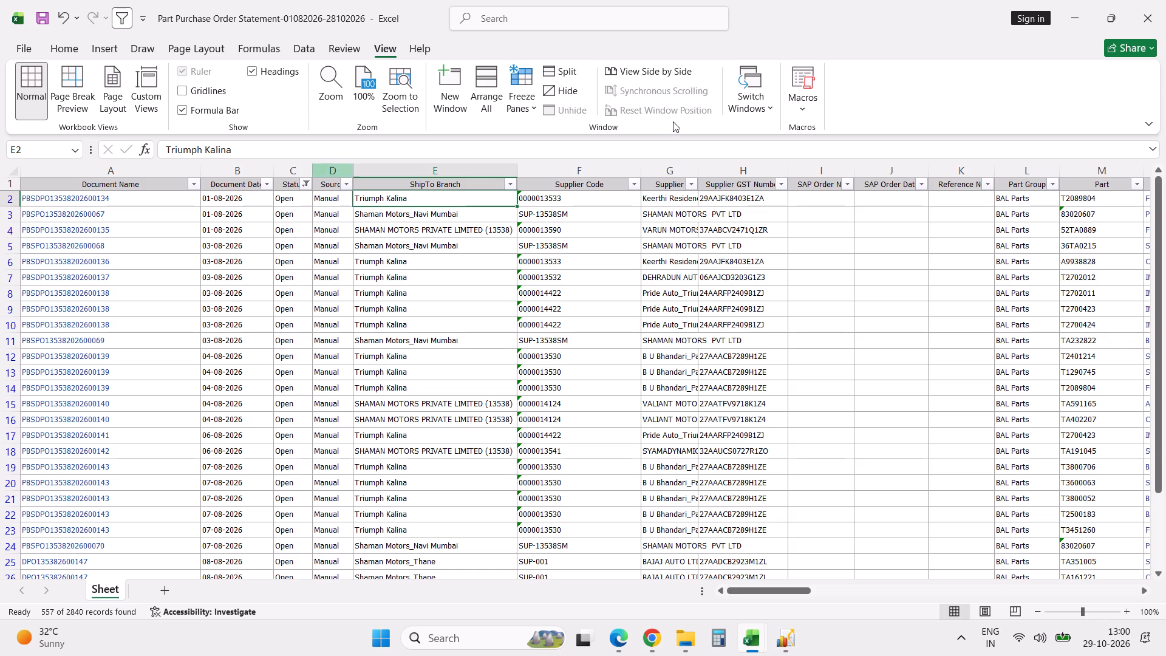
# Colour the text of the whole filtered Part column red, including its header.
pyautogui.click(1097, 185)
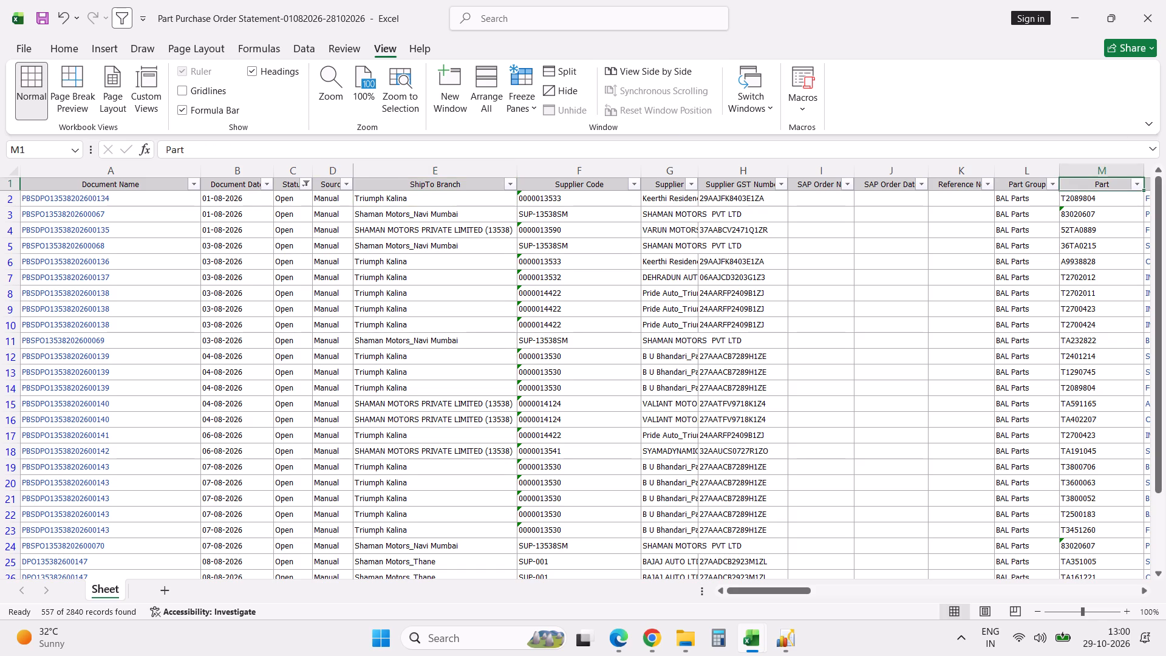
pyautogui.hotkey('ctrl', 'shift', 'Down')
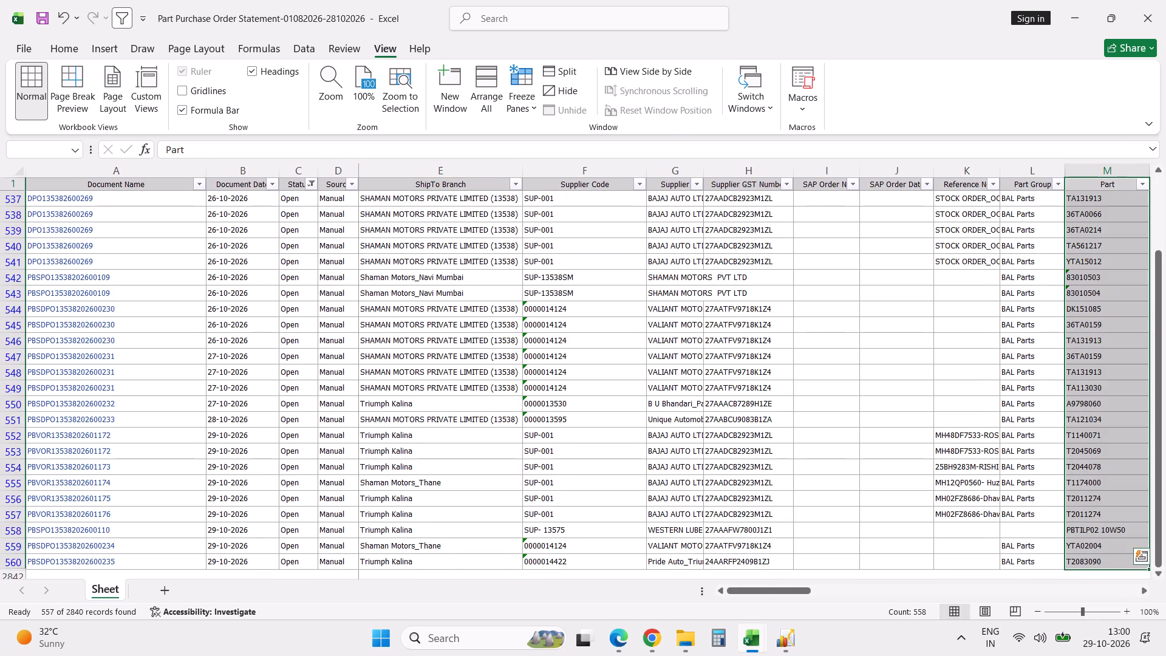
pyautogui.click(69, 50)
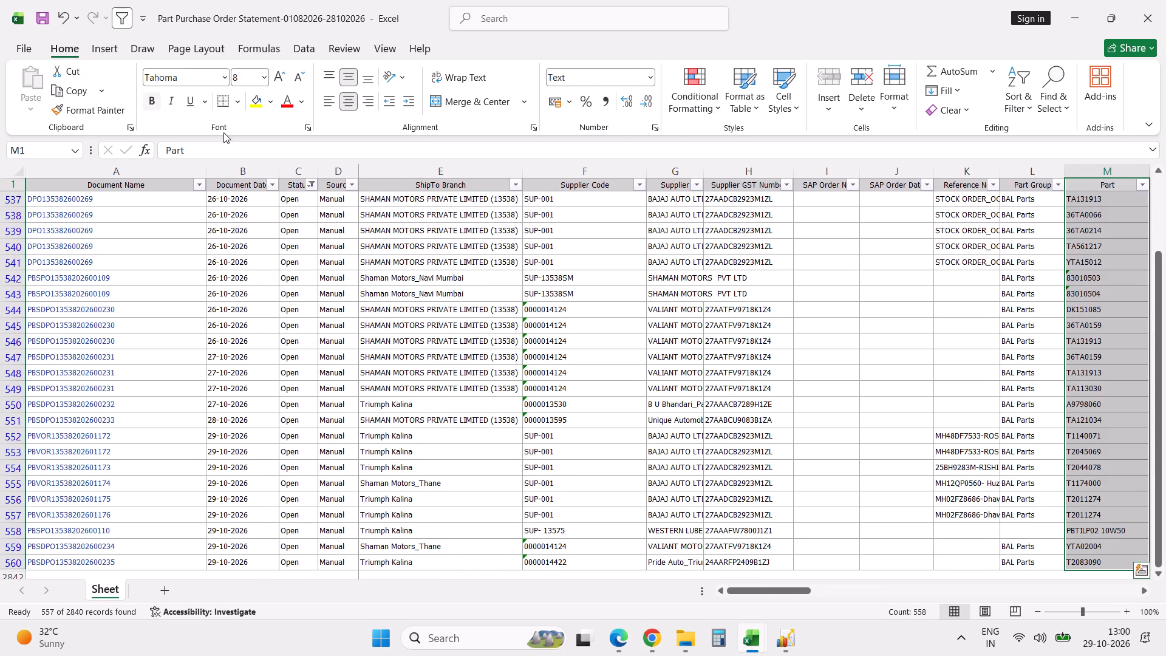
pyautogui.click(288, 104)
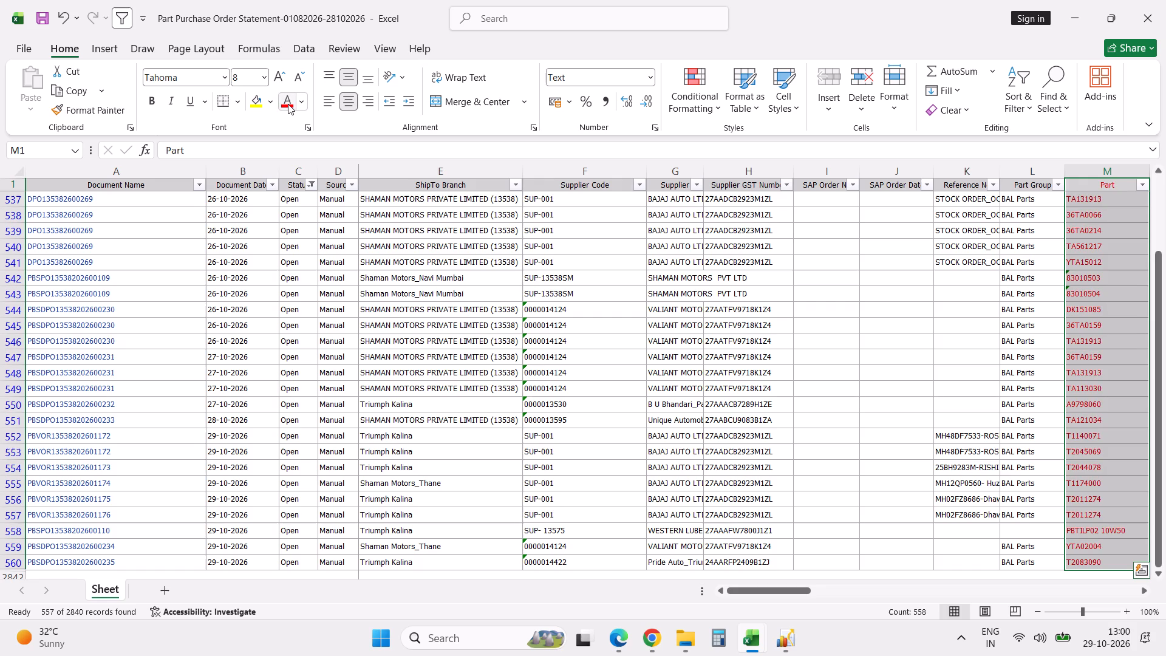